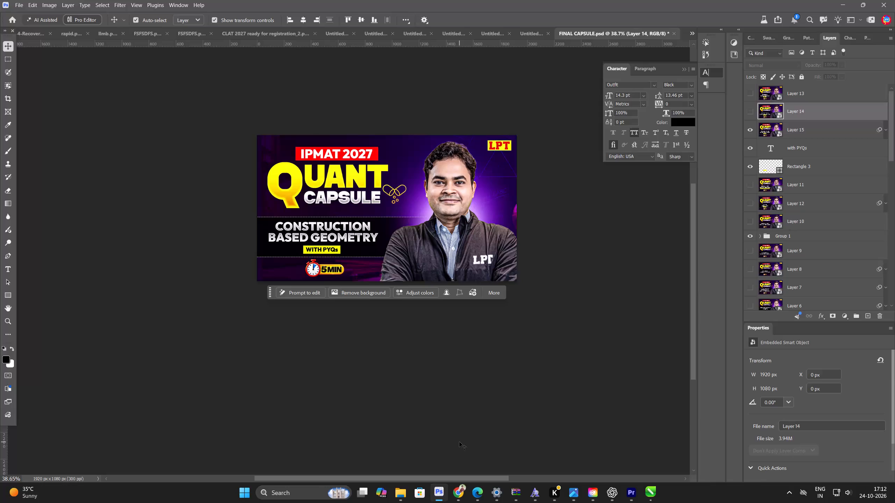
# Open the "India vs China – What's happening at LAC?" poster JPG from the Downloads folder.
pyautogui.hotkey('ctrl', 'o')
pyautogui.click(39, 111)
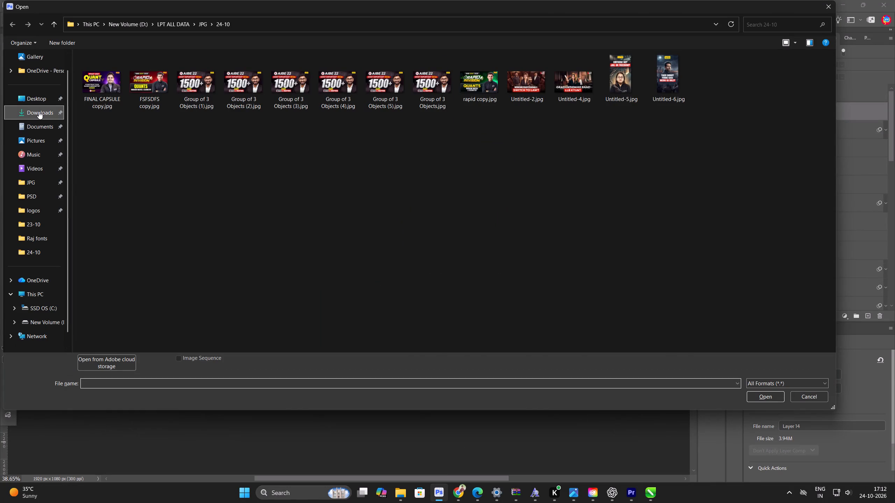
pyautogui.doubleClick(146, 107)
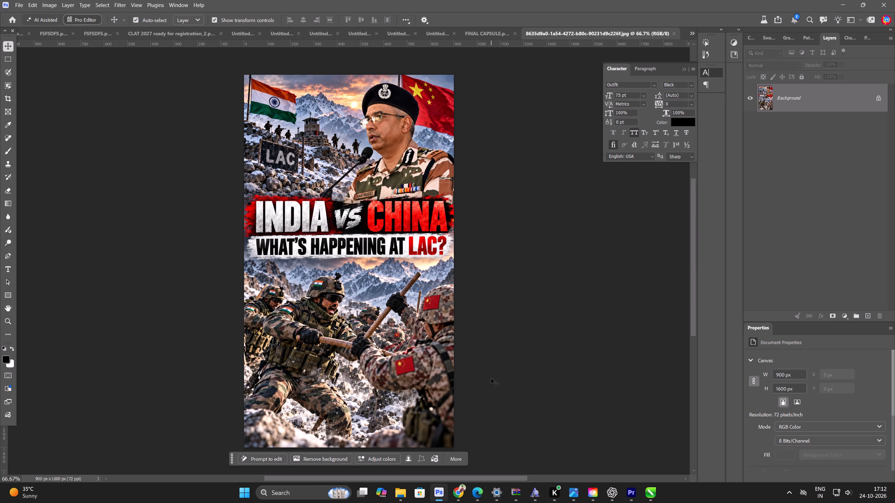
# Extend the poster's canvas to about 966 x 1771 px, mostly above the artwork, and fill the added area using Generative Expand without a prompt.
pyautogui.press('c')
pyautogui.scroll(-4, 442, 320)
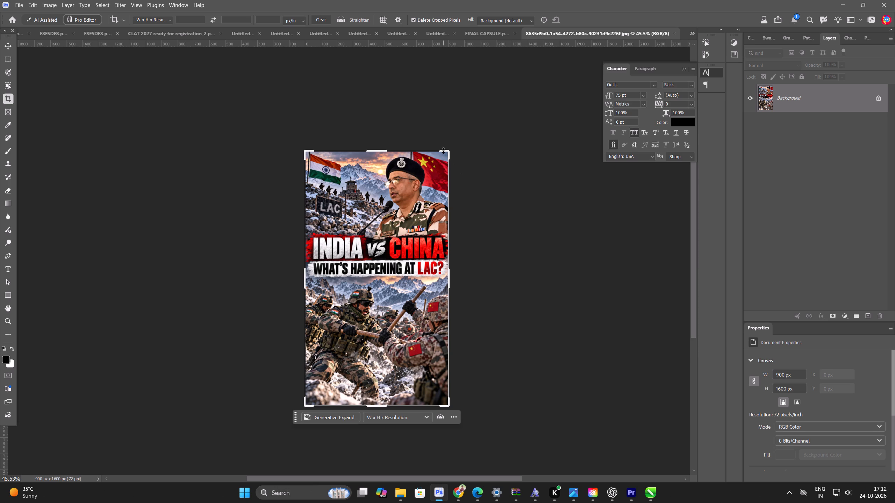
pyautogui.moveTo(446, 151); pyautogui.dragTo(451, 137)
pyautogui.click(408, 197)
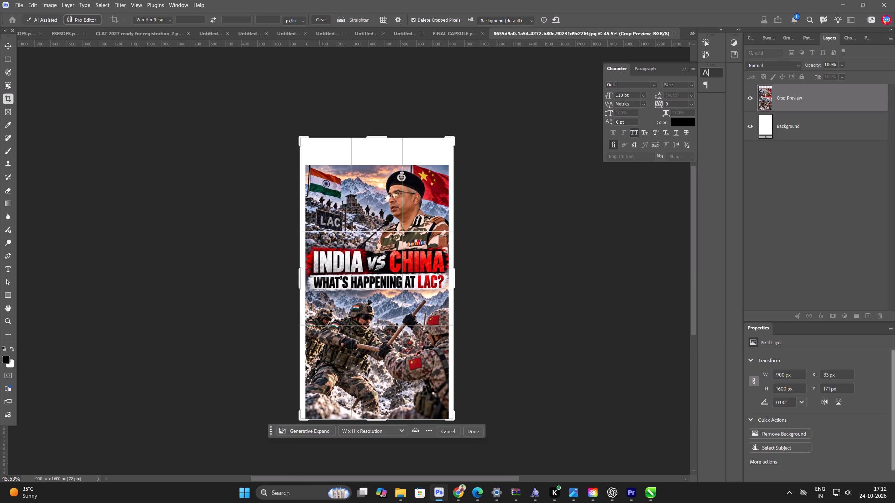
pyautogui.click(302, 427)
pyautogui.press('Return')
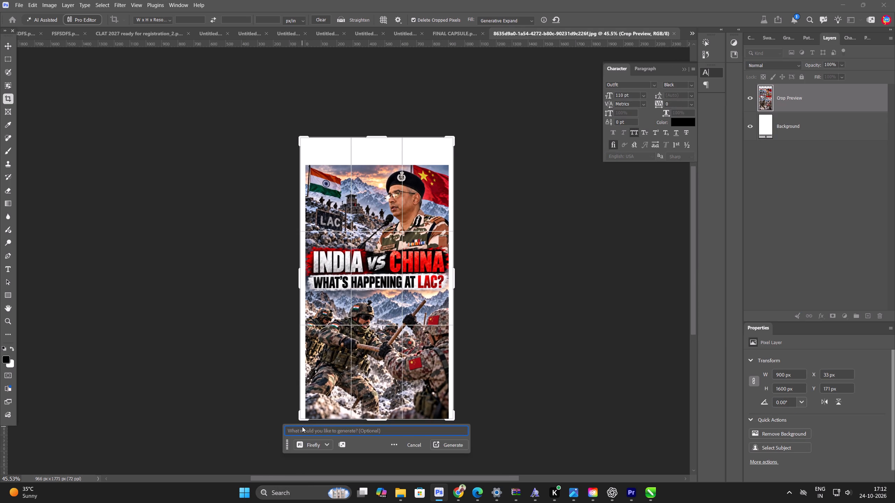
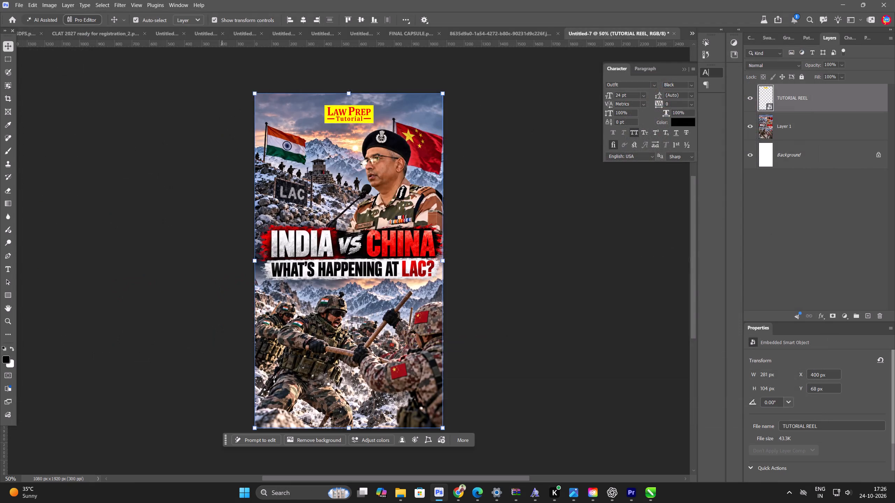
# Extend the poster's canvas above and below to 3392 x 6472 px and fill the new areas with Generative Expand, without a prompt.
pyautogui.press('c')
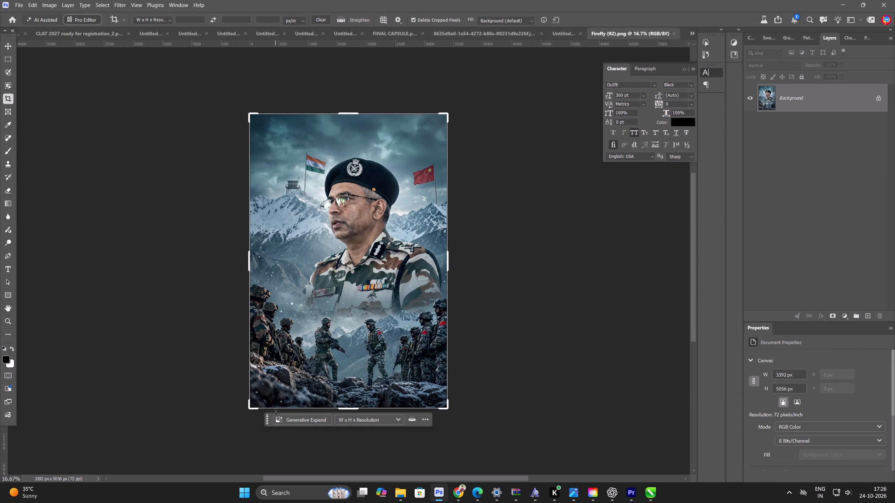
pyautogui.moveTo(352, 111); pyautogui.dragTo(353, 96)
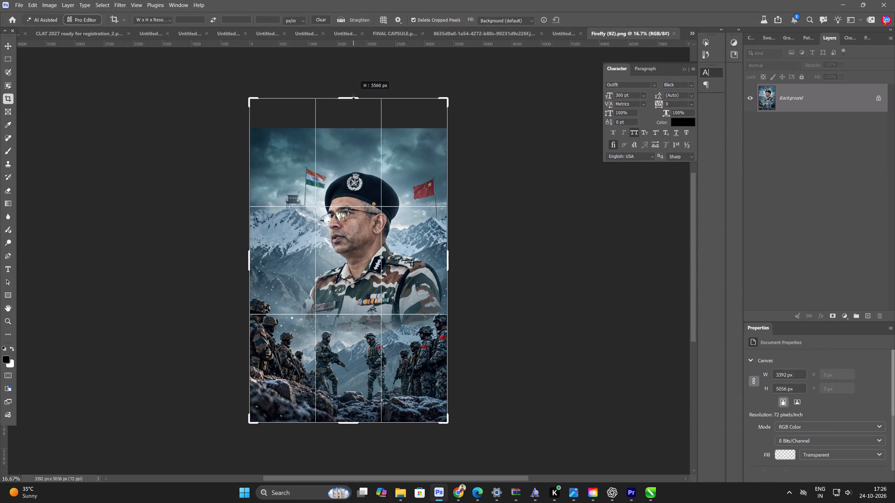
pyautogui.moveTo(353, 96); pyautogui.dragTo(354, 94)
pyautogui.moveTo(345, 427); pyautogui.dragTo(345, 446)
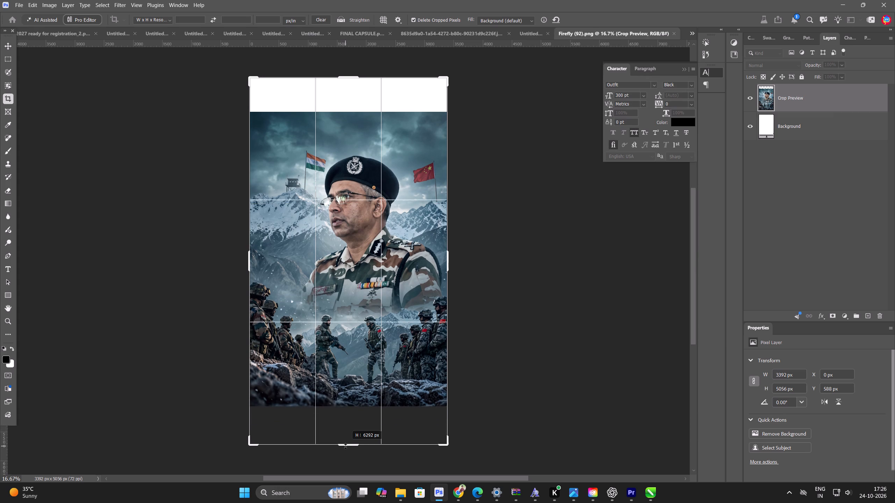
pyautogui.moveTo(345, 446); pyautogui.dragTo(345, 451)
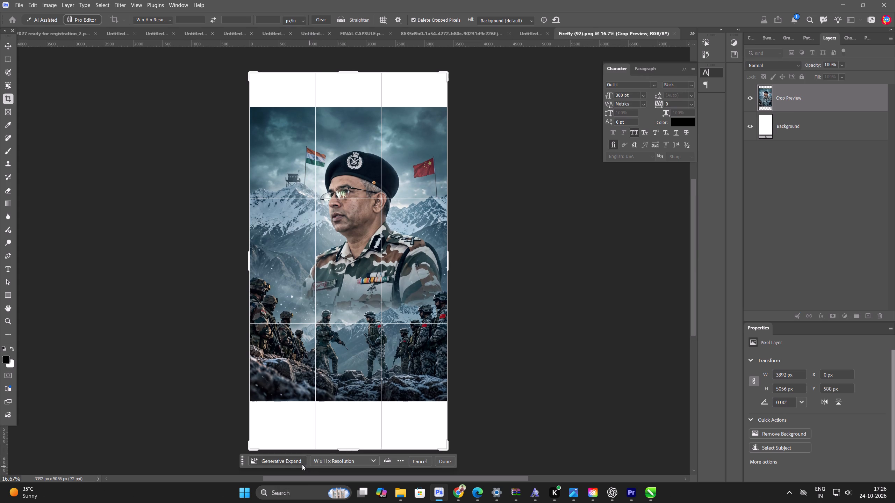
pyautogui.click(302, 464)
pyautogui.press('Return')
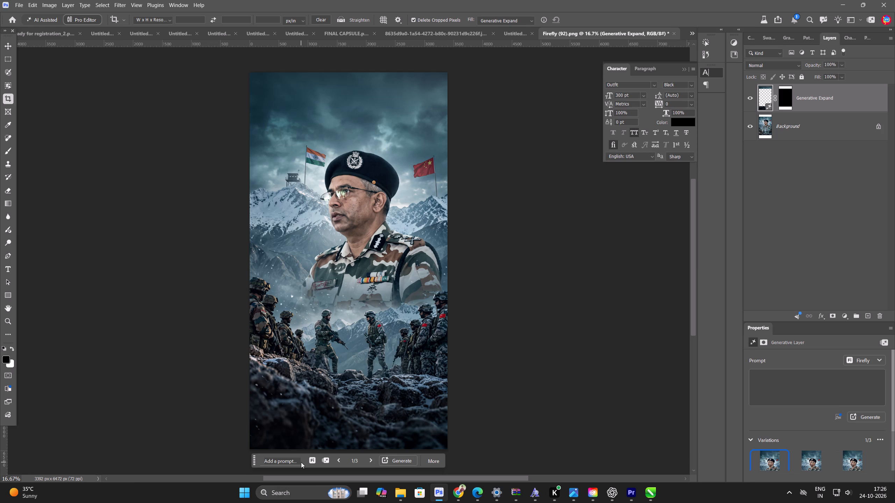
# Merge the generated expansion layer with the background layer.
pyautogui.keyDown('shift'); pyautogui.click(800, 127); pyautogui.keyUp('shift')
pyautogui.hotkey('ctrl', 'e')
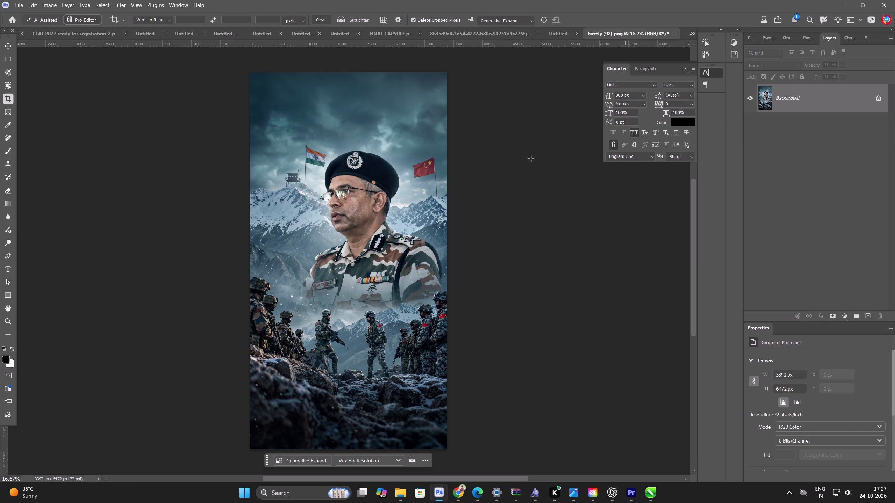
# Unlock the merged Background so it becomes a normal, movable layer.
pyautogui.click(5, 46)
pyautogui.moveTo(61, 124); pyautogui.dragTo(65, 124)
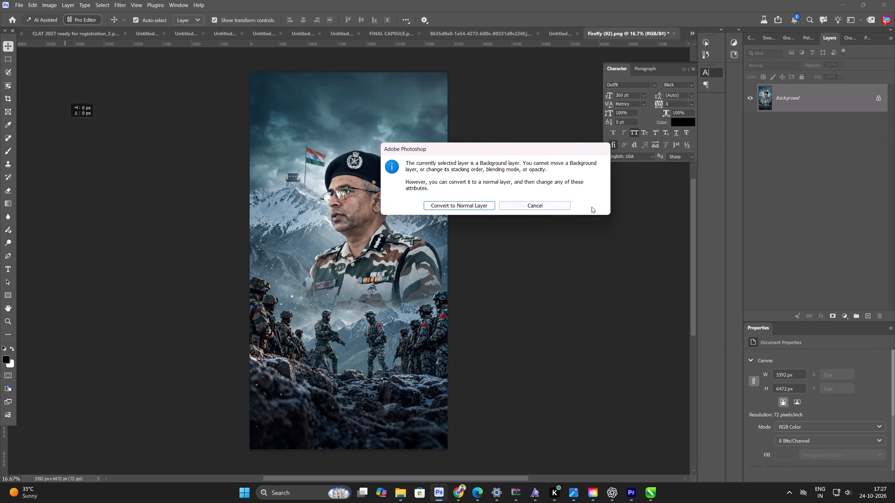
pyautogui.click(559, 204)
pyautogui.click(879, 97)
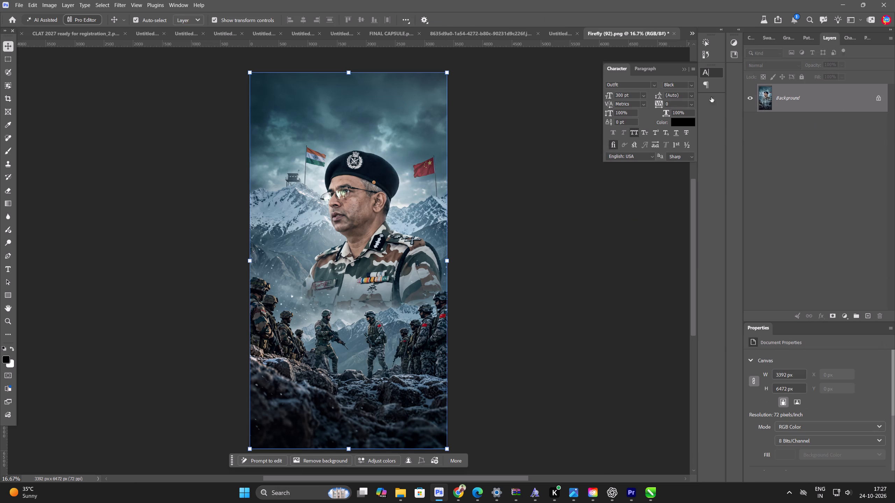
# Select the full-width upper part with the officer and shift it straight up, opening a transparent gap above the soldiers, and deselect.
pyautogui.click(5, 54)
pyautogui.moveTo(200, 54); pyautogui.dragTo(529, 268)
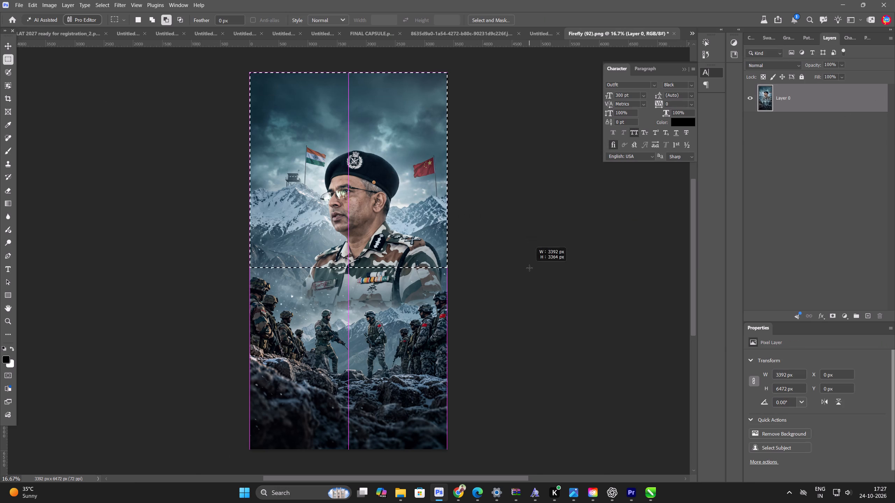
pyautogui.moveTo(529, 268); pyautogui.dragTo(538, 309)
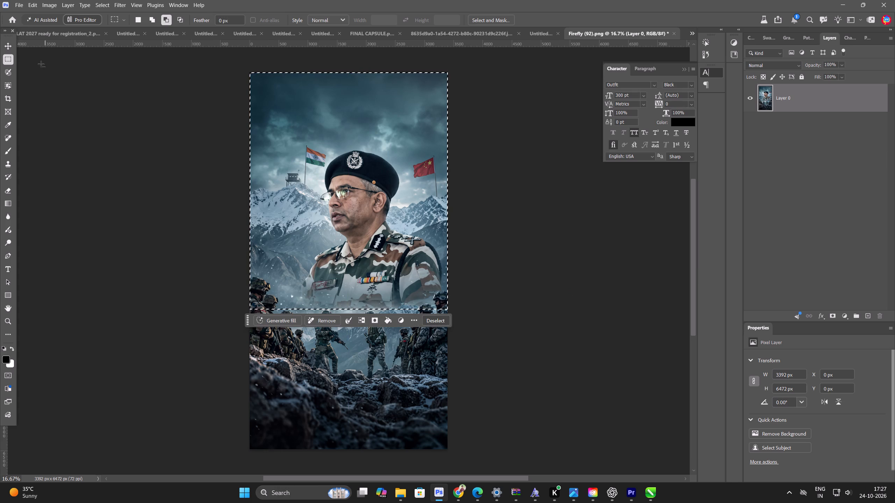
pyautogui.click(9, 47)
pyautogui.moveTo(396, 219); pyautogui.dragTo(395, 170)
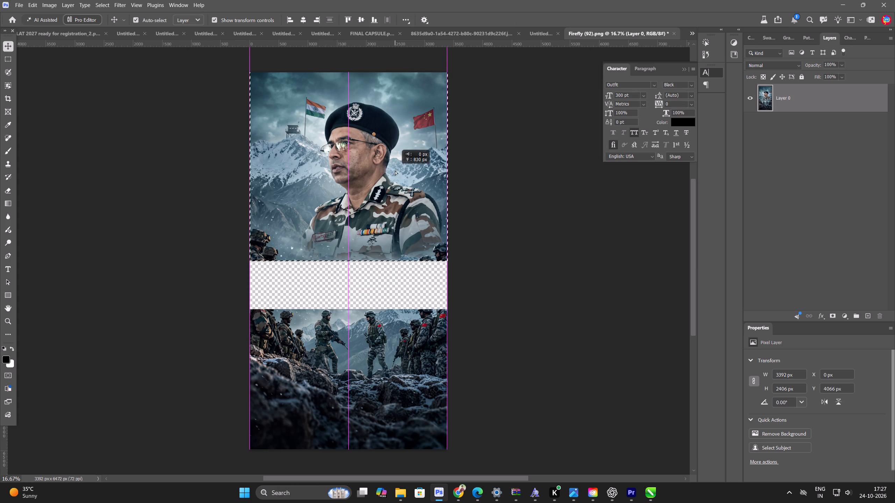
pyautogui.moveTo(395, 170); pyautogui.dragTo(395, 167)
pyautogui.click(191, 210)
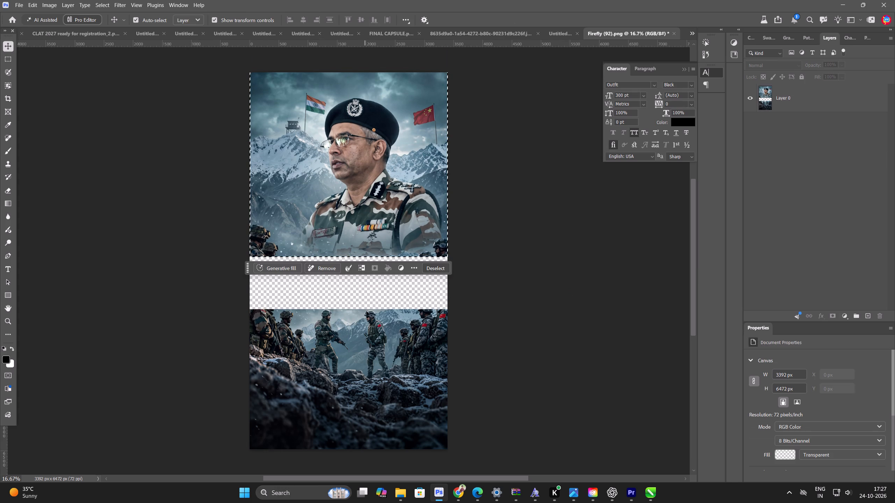
pyautogui.hotkey('ctrl', 'd')
pyautogui.click(99, 273)
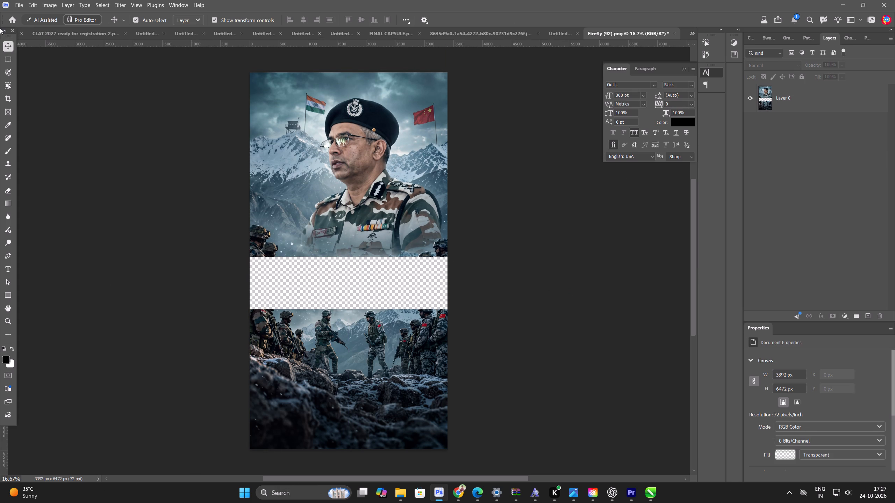
# Select the transparent band between the officer and the soldiers and run Generative Fill on it without a prompt.
pyautogui.click(6, 61)
pyautogui.moveTo(242, 253); pyautogui.dragTo(250, 261)
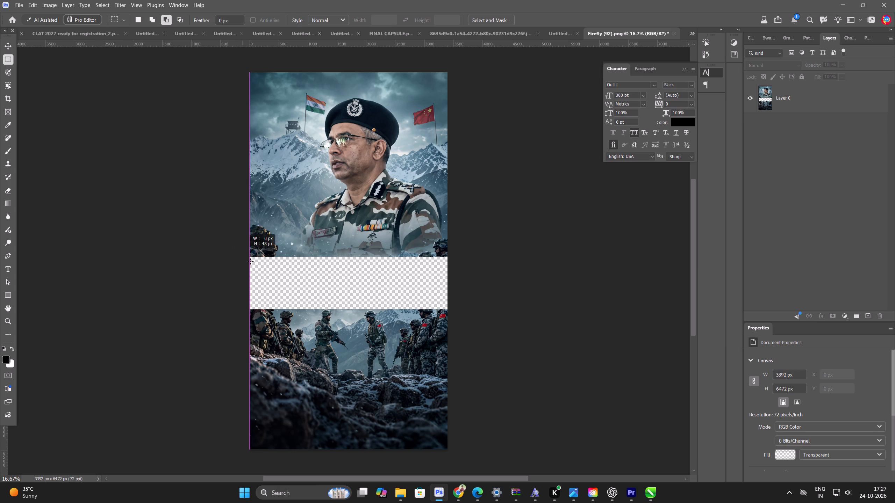
pyautogui.moveTo(250, 261); pyautogui.dragTo(460, 312)
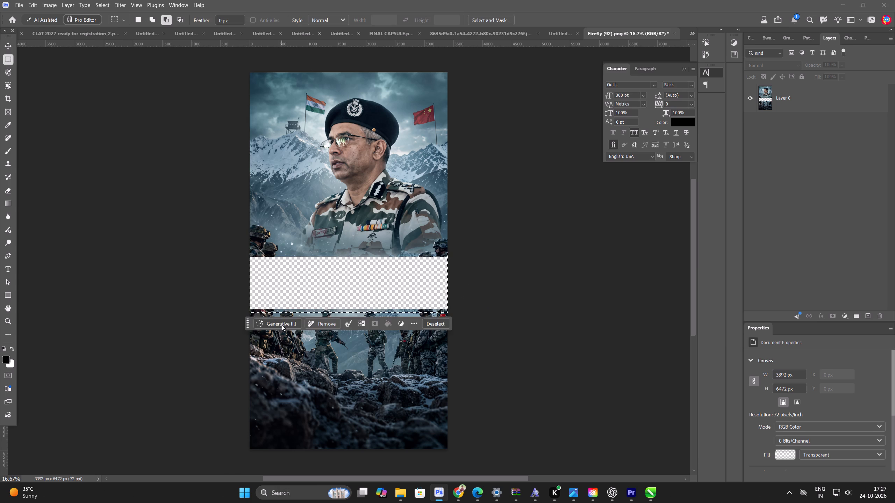
pyautogui.click(282, 325)
pyautogui.press('Return')
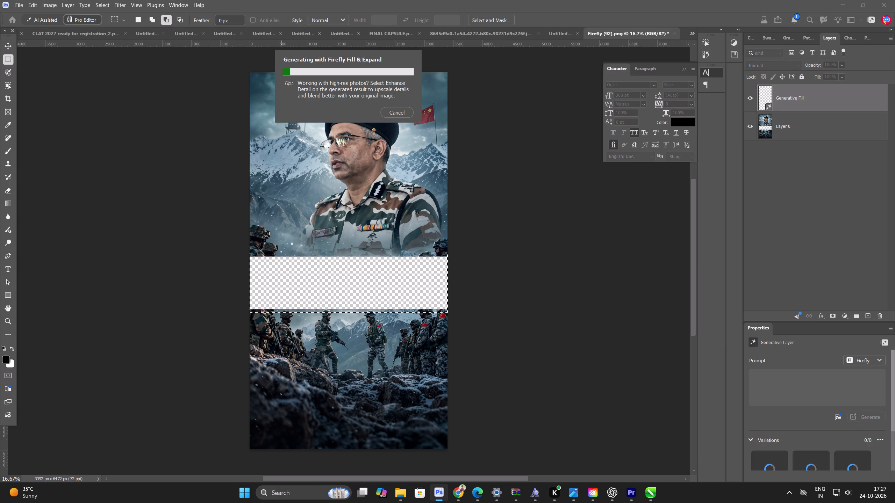
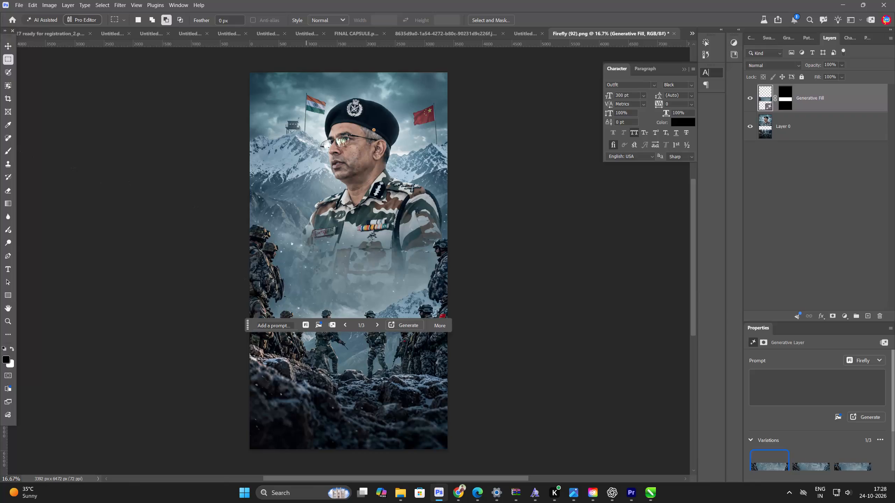
# Choose the third Generative Fill variation for the band and merge the fill with Layer 0.
pyautogui.click(377, 324)
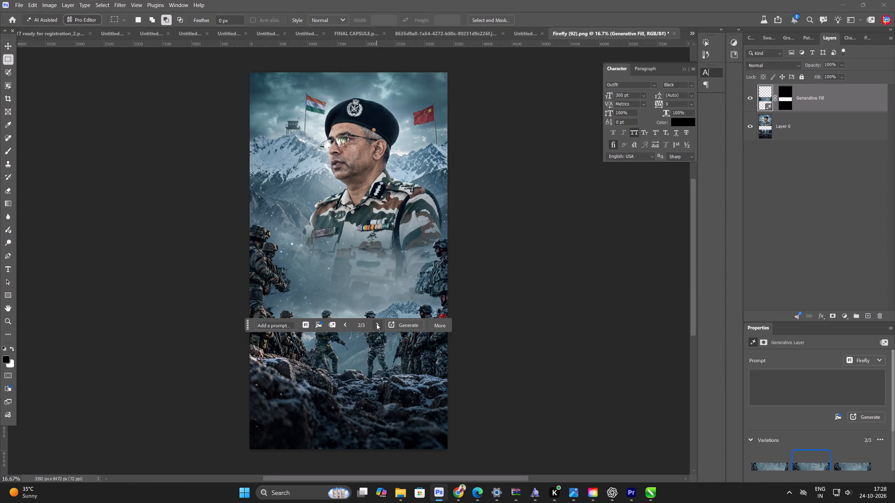
pyautogui.click(377, 324)
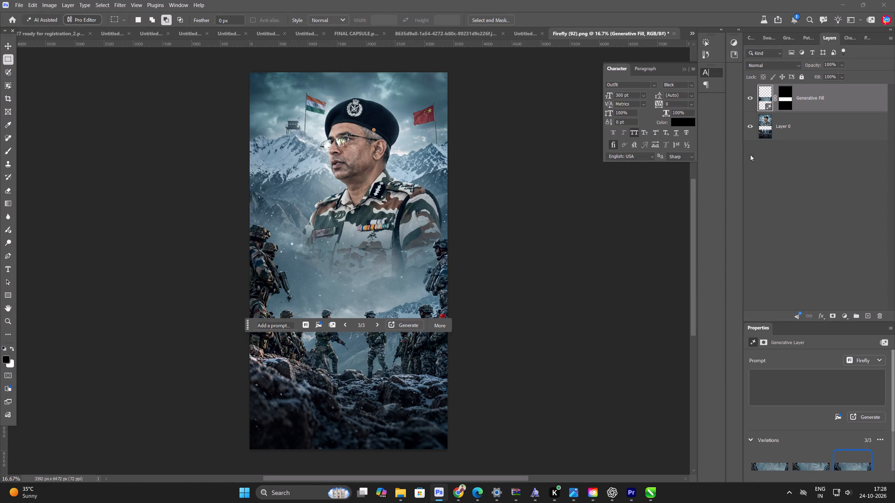
pyautogui.keyDown('shift'); pyautogui.click(799, 128); pyautogui.keyUp('shift')
pyautogui.hotkey('ctrl', 'e')
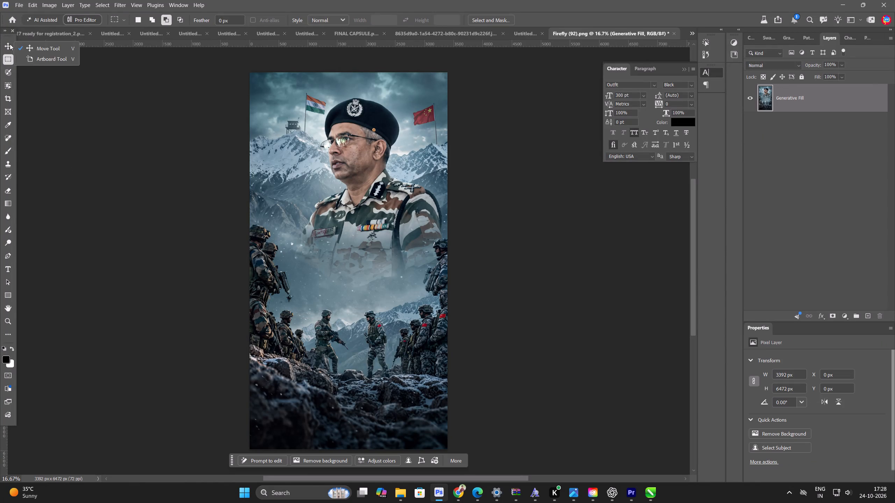
# Copy the merged officer poster and paste it into the Untitled-7 reel cover document.
pyautogui.click(10, 44)
pyautogui.hotkey('ctrl', 'c')
pyautogui.click(519, 30)
pyautogui.hotkey('ctrl', 'v')
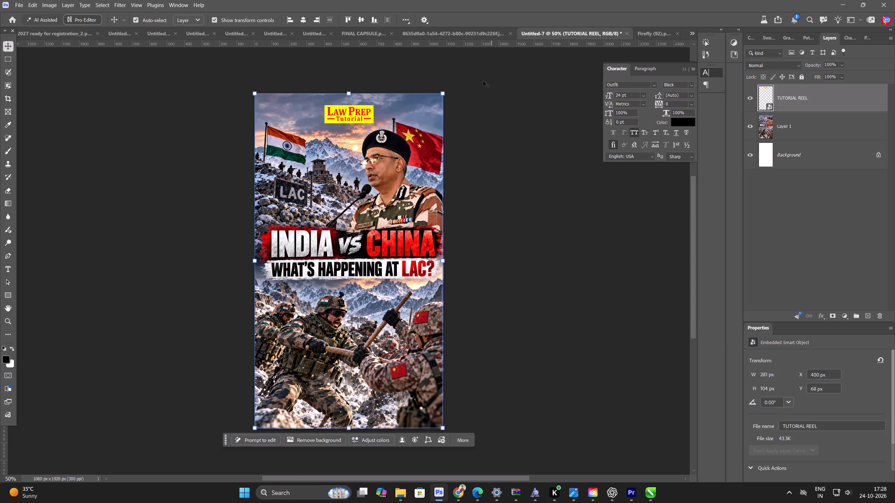
# Scale the pasted poster proportionally to about 1102 x 2103 px and position it to fill the canvas, aligned with its top edge.
pyautogui.scroll(-11, 299, 175)
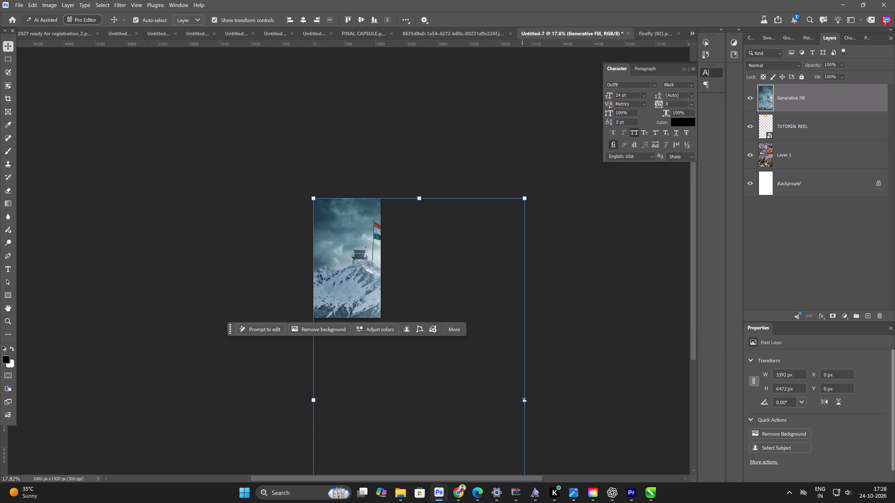
pyautogui.moveTo(525, 400); pyautogui.dragTo(385, 395)
pyautogui.moveTo(345, 409); pyautogui.dragTo(343, 271)
pyautogui.scroll(10, 329, 237)
pyautogui.moveTo(372, 212); pyautogui.dragTo(371, 219)
pyautogui.press('Return')
# Place the officer poster layer directly beneath the TUTORIAL REEL logo layer, then deselect.
pyautogui.moveTo(794, 99); pyautogui.dragTo(794, 156)
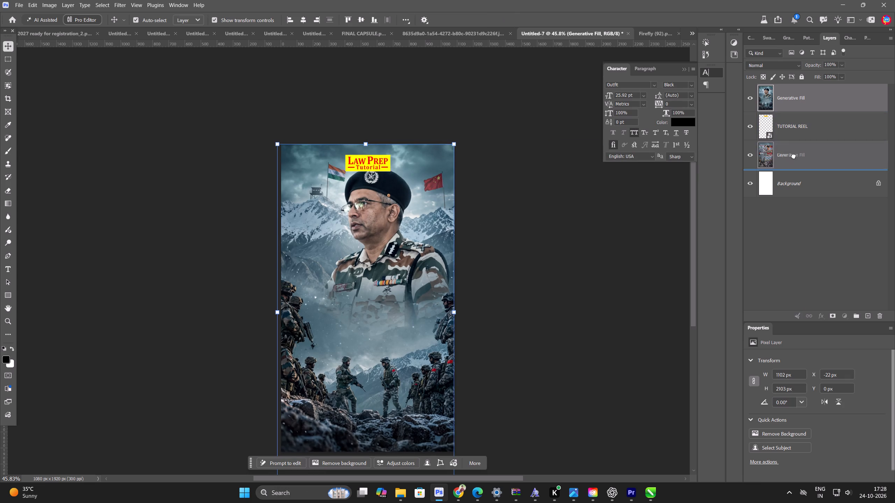
pyautogui.moveTo(794, 156); pyautogui.dragTo(795, 145)
pyautogui.click(566, 301)
pyautogui.scroll(2, 393, 322)
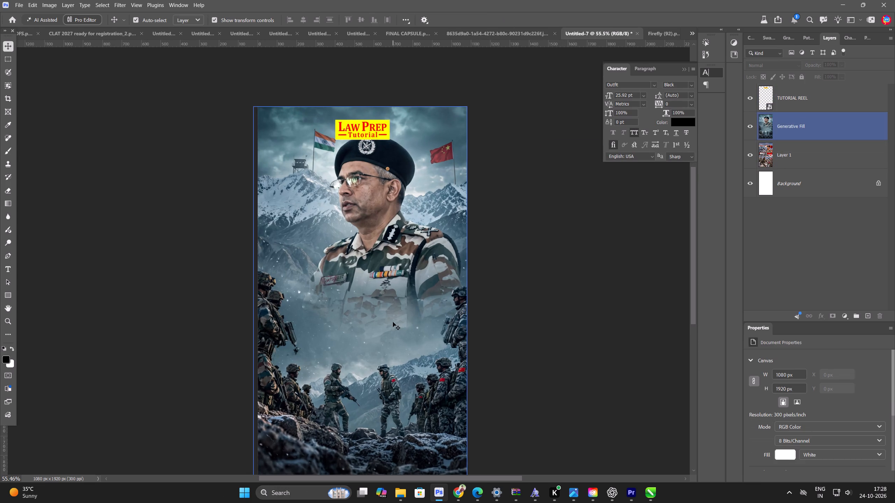
pyautogui.click(409, 312)
pyautogui.click(95, 287)
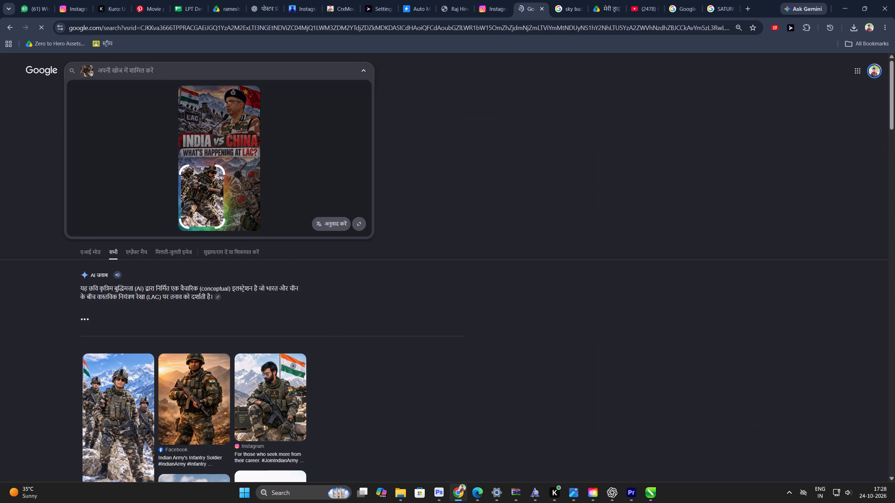
# Select the headline INDIA VS CHINA in the searched image and copy its text.
pyautogui.click(187, 140)
pyautogui.moveTo(187, 140); pyautogui.dragTo(247, 140)
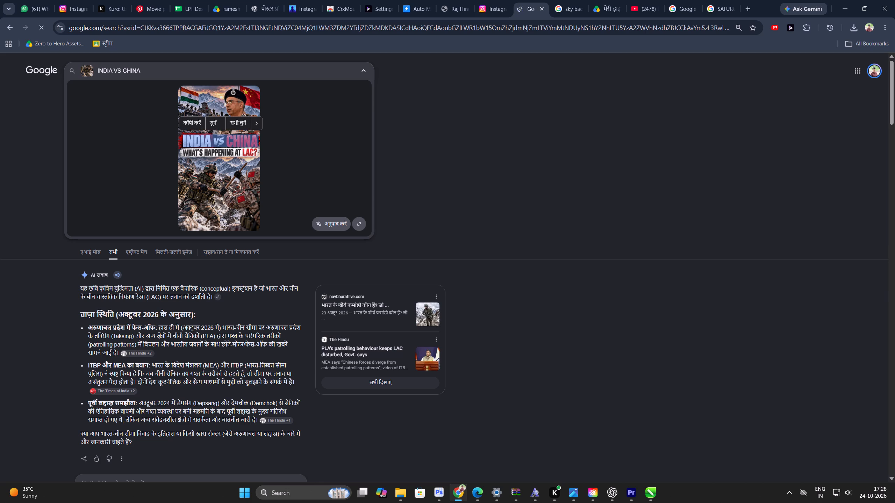
pyautogui.click(192, 121)
# Switch back to Photoshop and add the copied INDIA VS CHINA headline as a text layer below the officer's chest.
pyautogui.click(833, 0)
pyautogui.click(840, 3)
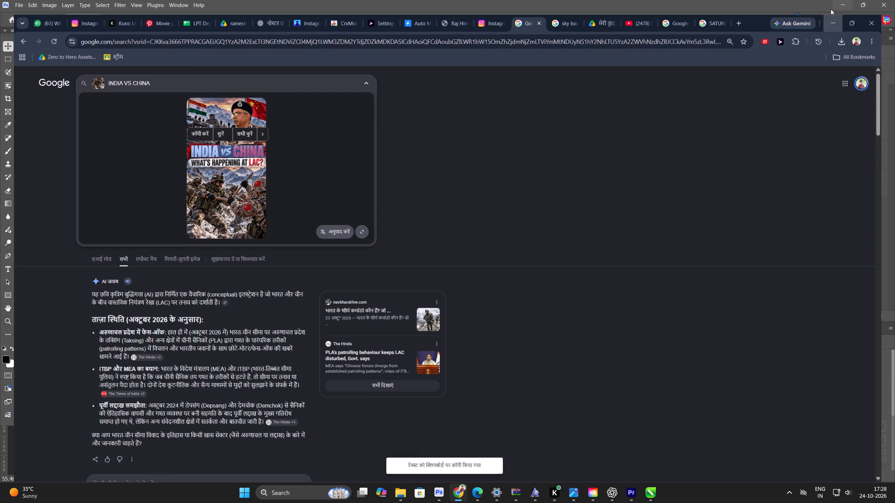
pyautogui.scroll(2, 489, 209)
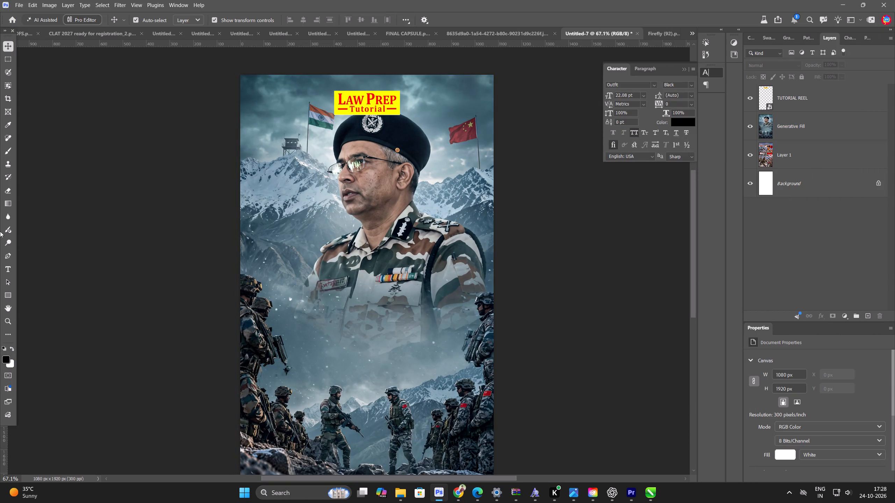
pyautogui.click(10, 271)
pyautogui.click(300, 285)
pyautogui.hotkey('ctrl', 'v')
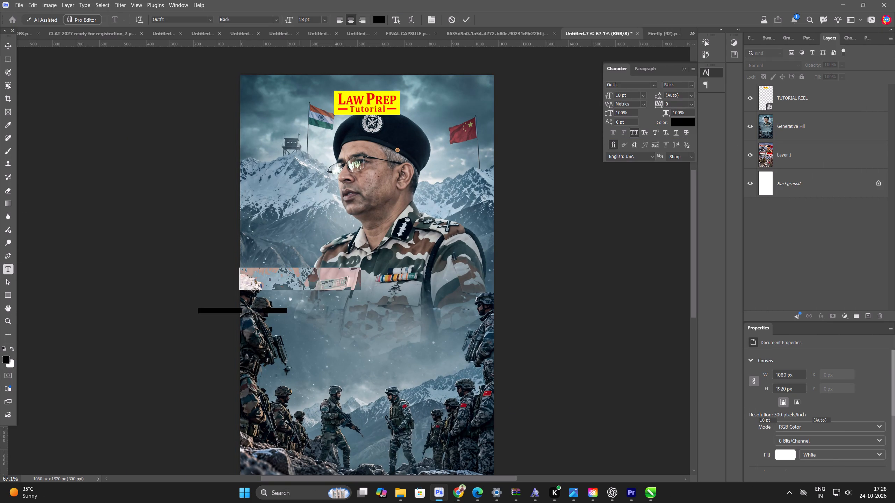
# Set the whole INDIA VS CHINA headline in the F37 Judge Bold Extended font.
pyautogui.hotkey('ctrl', 'a')
pyautogui.click(176, 21)
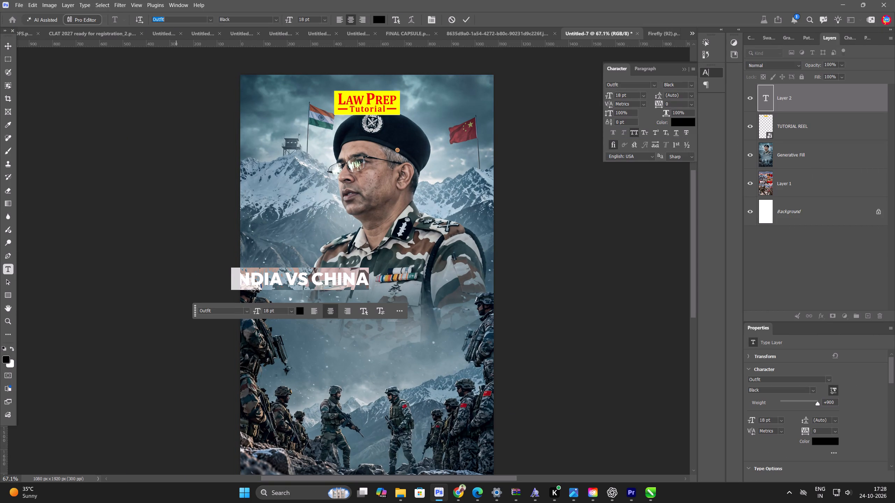
pyautogui.write('F37')
pyautogui.scroll(-2, 316, 221)
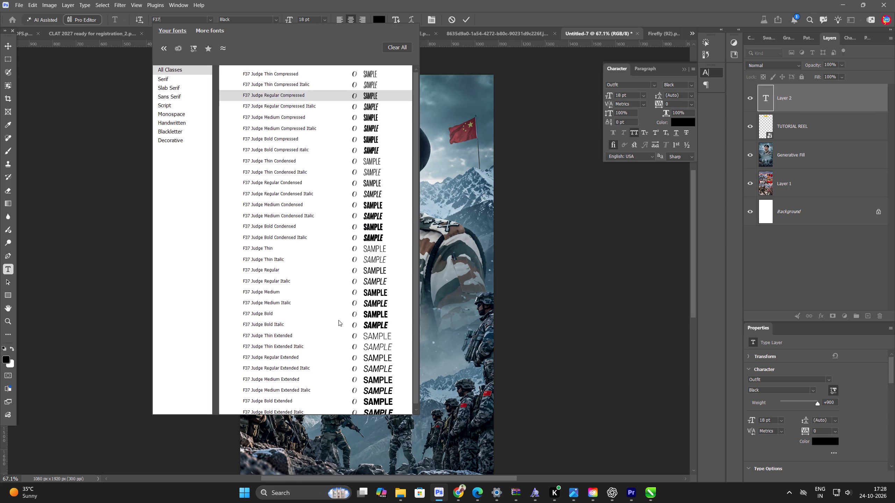
pyautogui.scroll(-6, 338, 320)
pyautogui.scroll(-2, 381, 389)
pyautogui.click(385, 399)
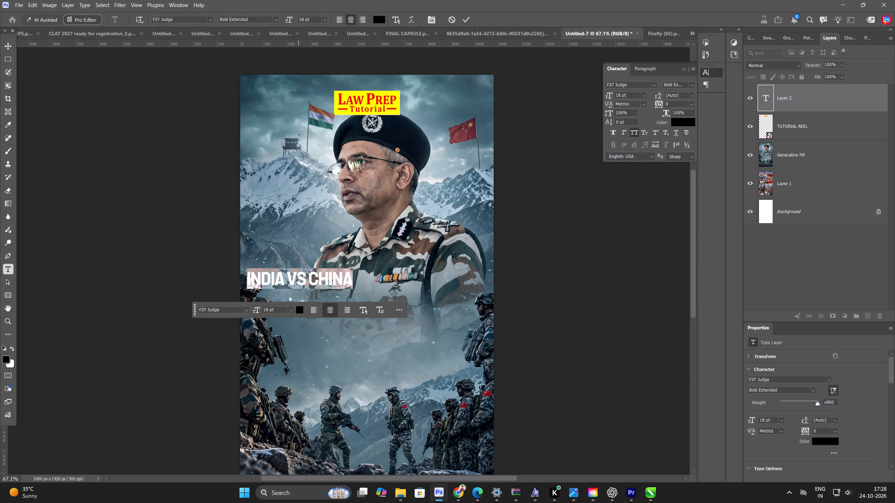
# Reduce only the word VS in the headline to 14 pt.
pyautogui.click(295, 279)
pyautogui.moveTo(289, 280); pyautogui.dragTo(303, 282)
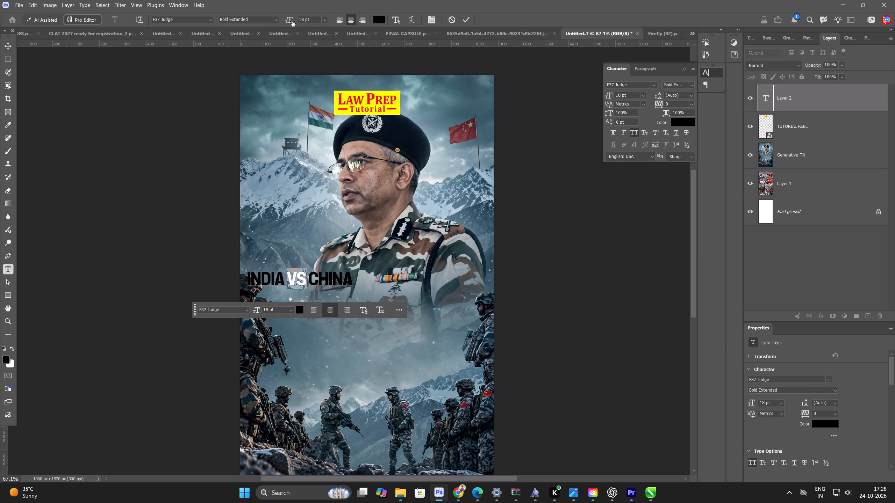
pyautogui.click(289, 20)
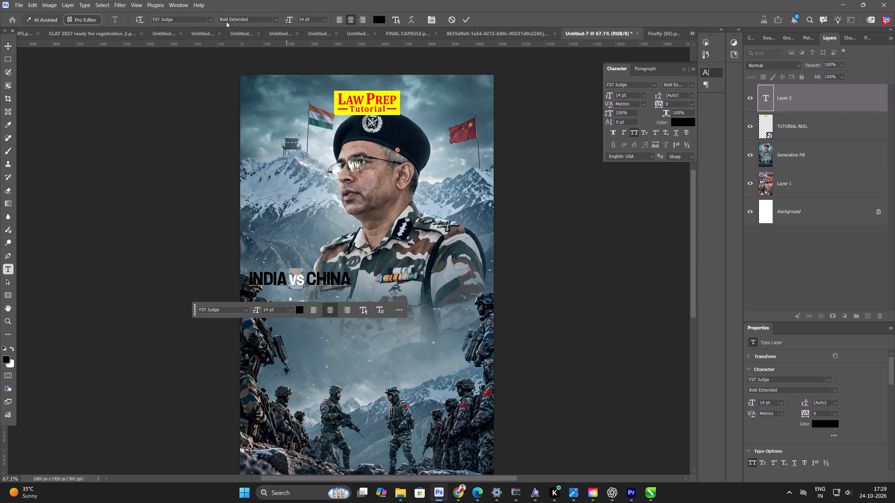
# Enlarge the headline to about 221% and centre it horizontally over the officer's lower chest.
pyautogui.click(6, 46)
pyautogui.moveTo(353, 279); pyautogui.dragTo(475, 279)
pyautogui.moveTo(375, 281); pyautogui.dragTo(379, 286)
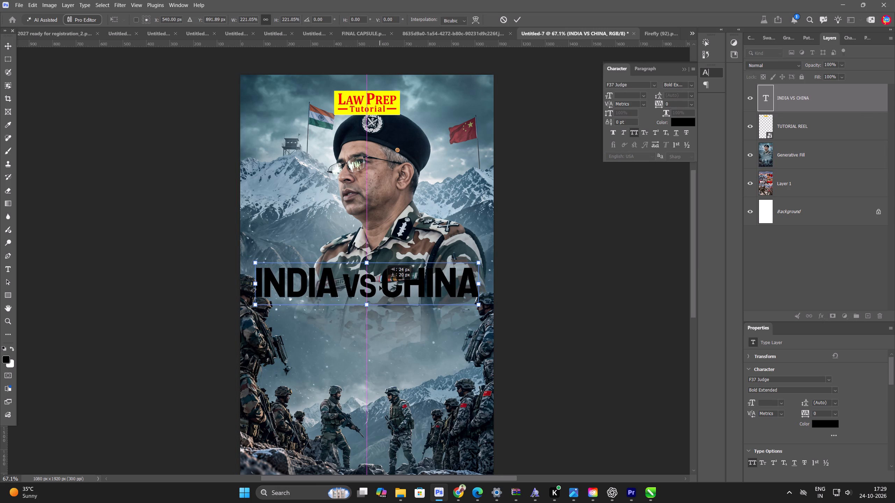
pyautogui.moveTo(379, 286); pyautogui.dragTo(381, 290)
pyautogui.click(516, 20)
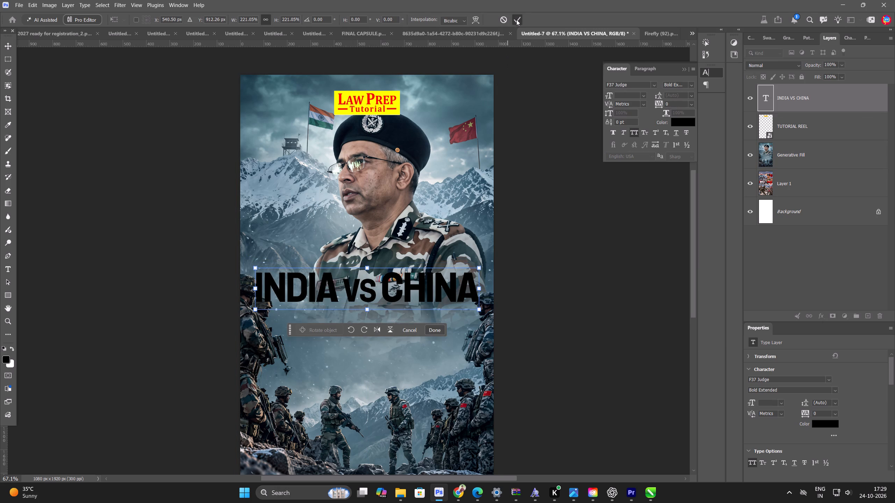
pyautogui.click(161, 284)
# Draw a red rectangle of about 983 x 154 px covering the INDIA VS CHINA headline.
pyautogui.moveTo(6, 295); pyautogui.dragTo(15, 296)
pyautogui.click(7, 294)
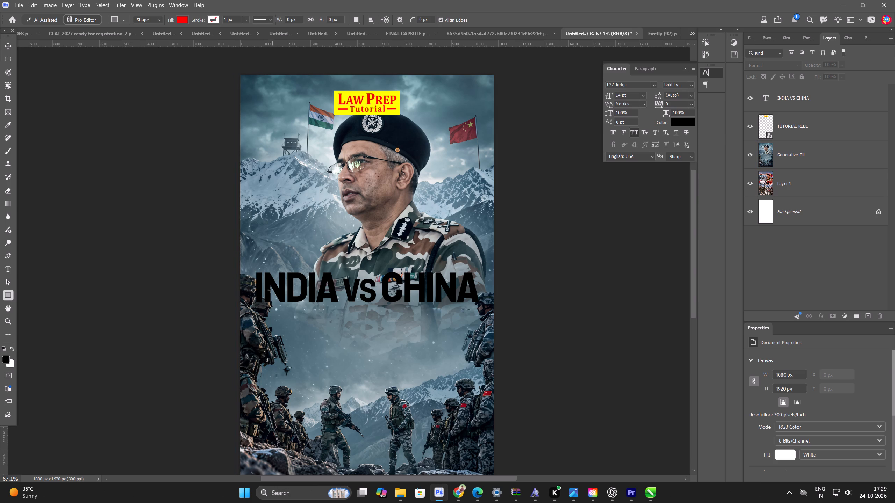
pyautogui.moveTo(253, 269); pyautogui.dragTo(481, 301)
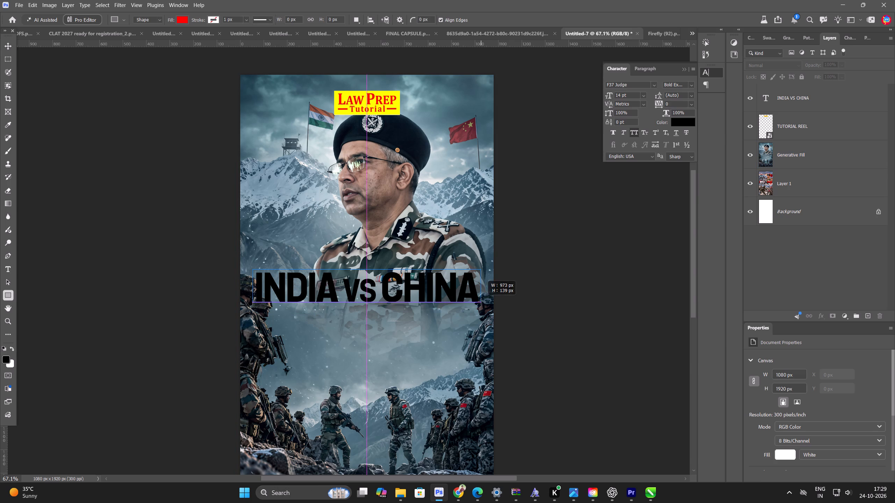
pyautogui.moveTo(481, 301); pyautogui.dragTo(483, 305)
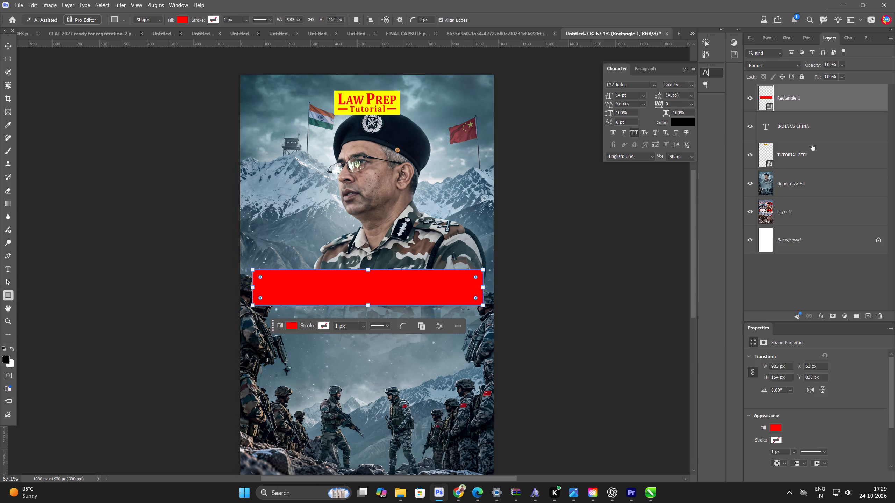
# Move the red rectangle layer beneath the INDIA VS CHINA text layer.
pyautogui.moveTo(817, 102); pyautogui.dragTo(812, 131)
# Change the INDIA VS CHINA headline's text colour to white and deselect it.
pyautogui.click(823, 95)
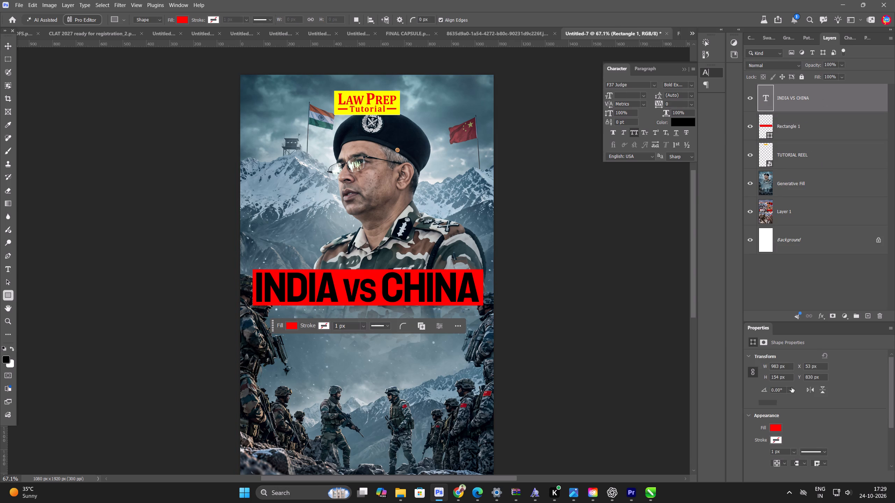
pyautogui.click(819, 423)
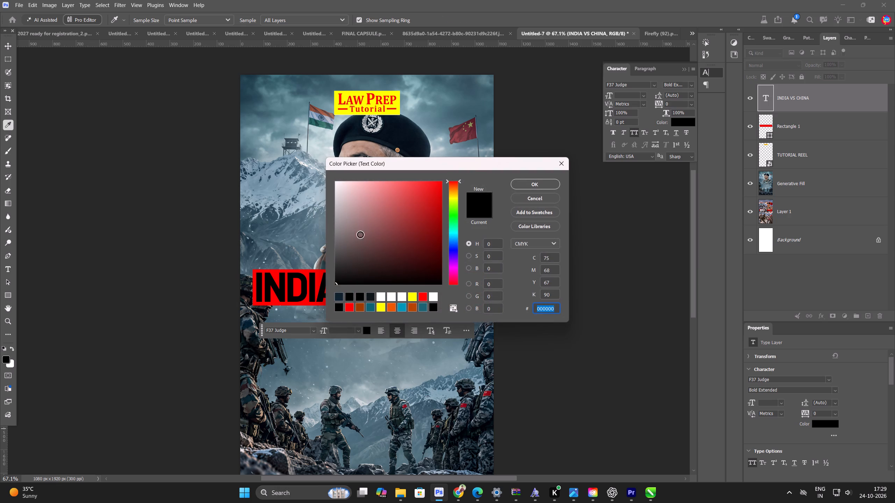
pyautogui.moveTo(356, 221); pyautogui.dragTo(234, 88)
pyautogui.click(536, 184)
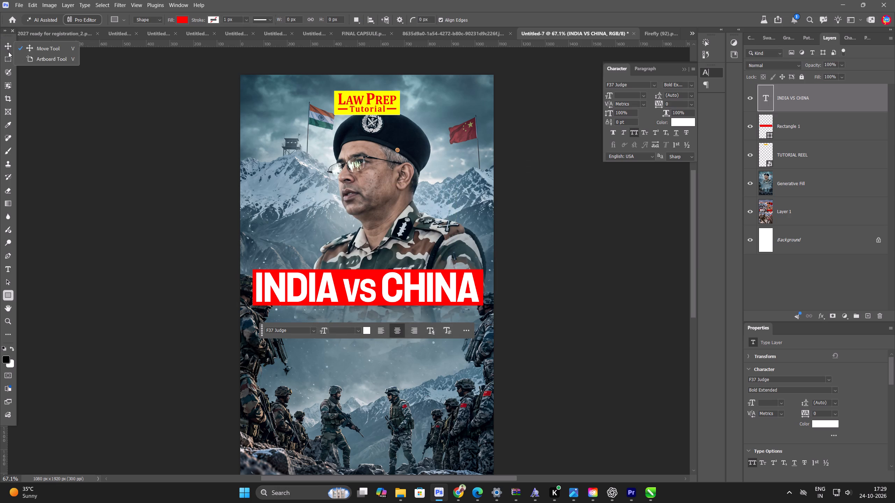
pyautogui.click(8, 52)
pyautogui.click(9, 47)
pyautogui.click(113, 122)
# In Chrome, copy the subtitle text WHAT'S HAPPENING AT LAC? from the searched image and return to Photoshop.
pyautogui.hotkey('alt', 'Tab')
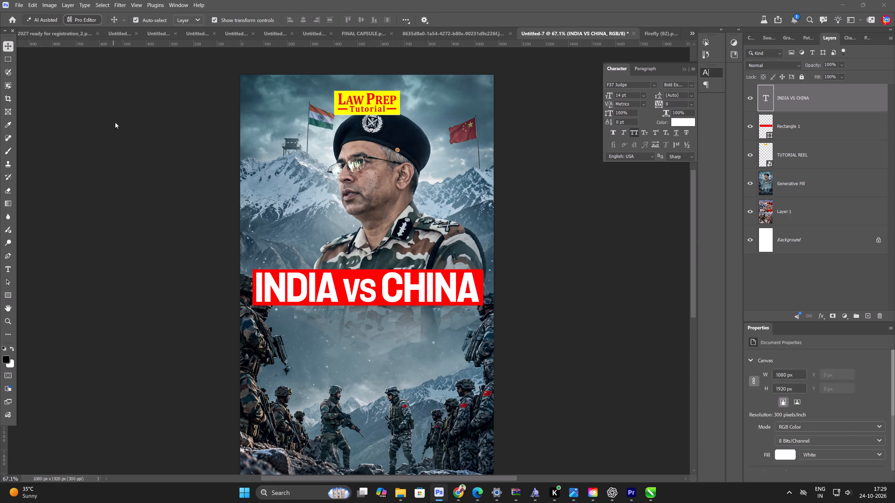
pyautogui.moveTo(185, 153); pyautogui.dragTo(274, 153)
pyautogui.click(190, 132)
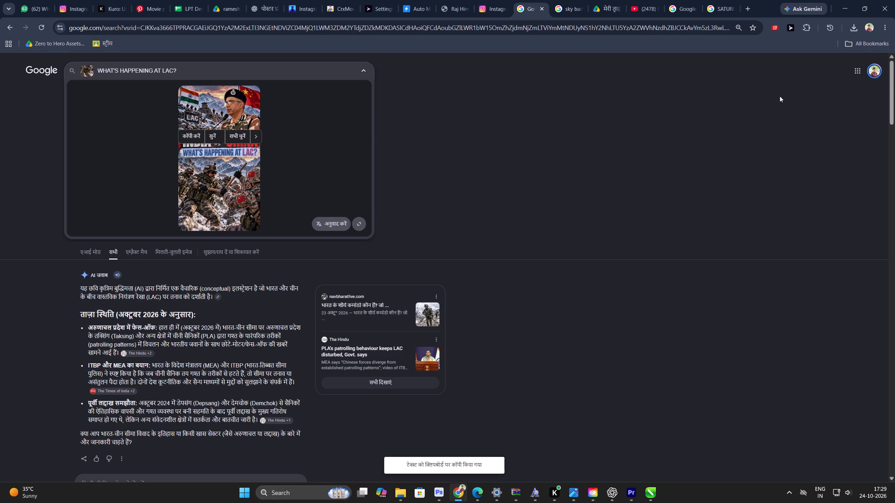
pyautogui.click(843, 0)
pyautogui.click(607, 269)
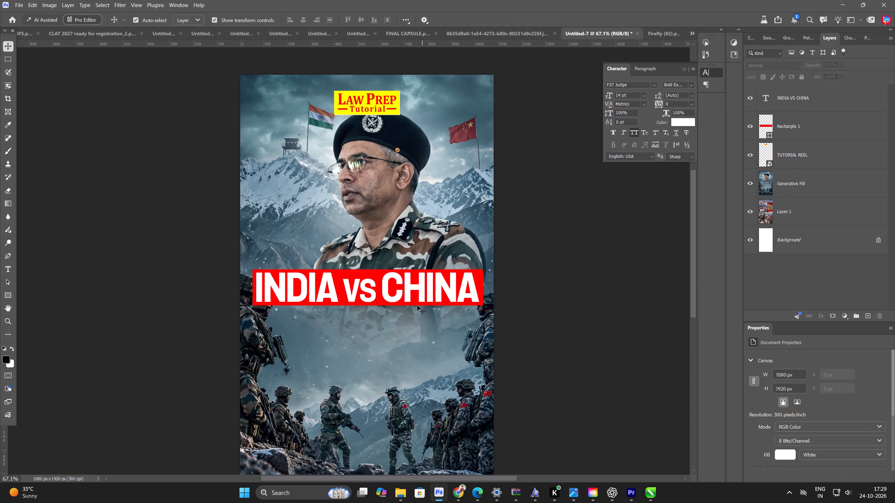
# Duplicate the headline text below the red band and replace it with WHAT'S HAPPENING AT LAC? broken before AT LAC?.
pyautogui.keyDown('alt'); pyautogui.moveTo(410, 290); pyautogui.dragTo(406, 327); pyautogui.keyUp('alt')
pyautogui.doubleClick(406, 327)
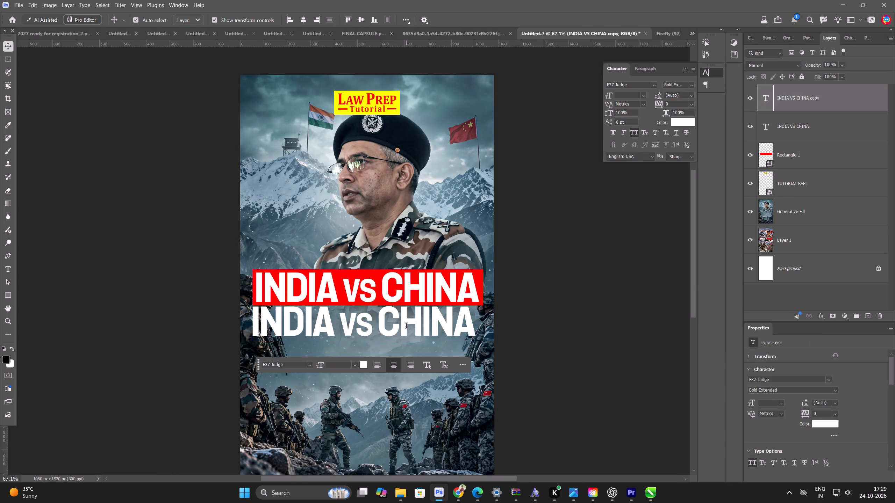
pyautogui.hotkey('ctrl', 'v')
pyautogui.hotkey('ctrl', 'a')
pyautogui.click(450, 323)
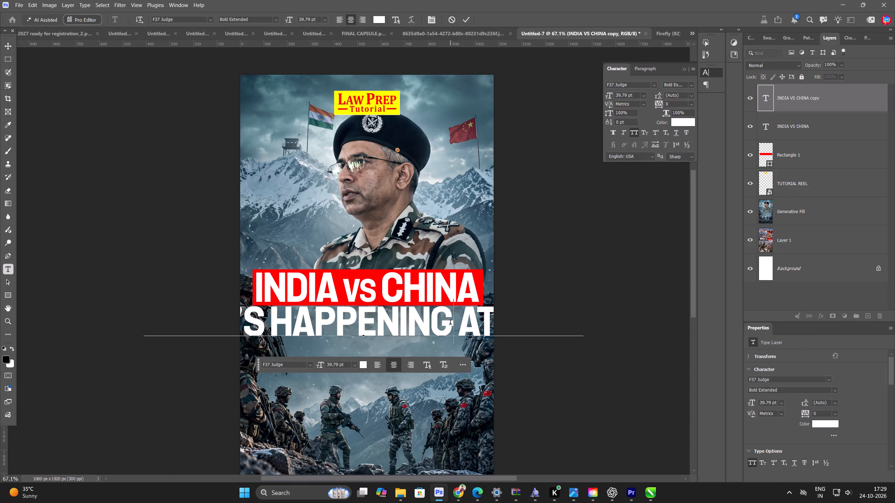
pyautogui.press('Return')
# Set the subtitle text to 27 pt with 23 pt leading.
pyautogui.hotkey('ctrl', 'a')
pyautogui.moveTo(288, 18); pyautogui.dragTo(285, 19)
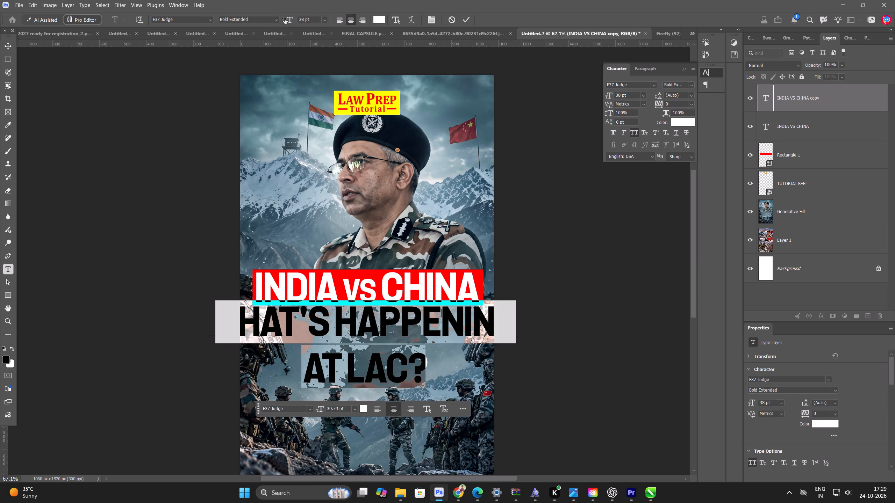
pyautogui.moveTo(285, 19); pyautogui.dragTo(282, 21)
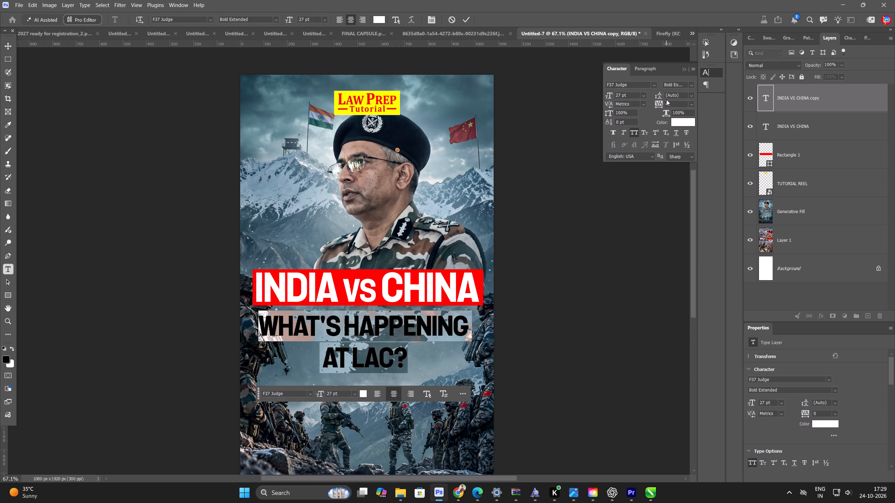
pyautogui.moveTo(660, 97); pyautogui.dragTo(656, 96)
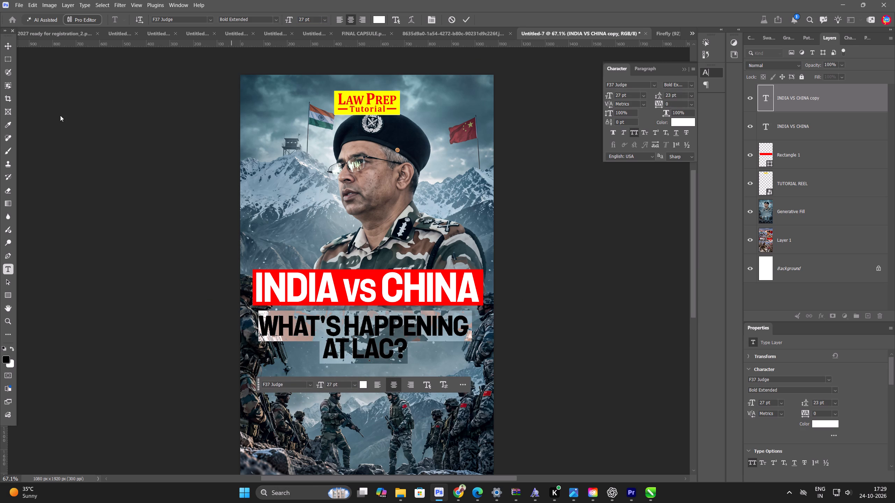
pyautogui.click(6, 49)
# Scale the subtitle to about 85% and centre it directly beneath the red headline band.
pyautogui.scroll(3, 389, 354)
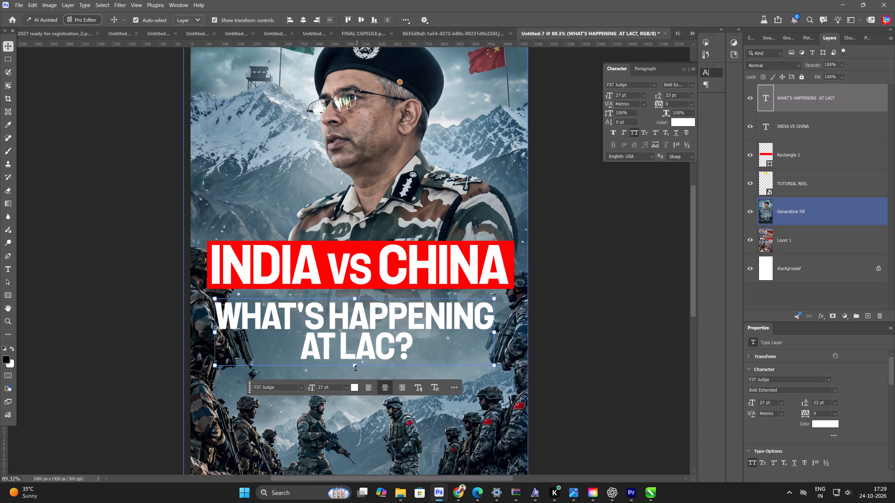
pyautogui.moveTo(355, 368); pyautogui.dragTo(352, 358)
pyautogui.moveTo(360, 345); pyautogui.dragTo(364, 337)
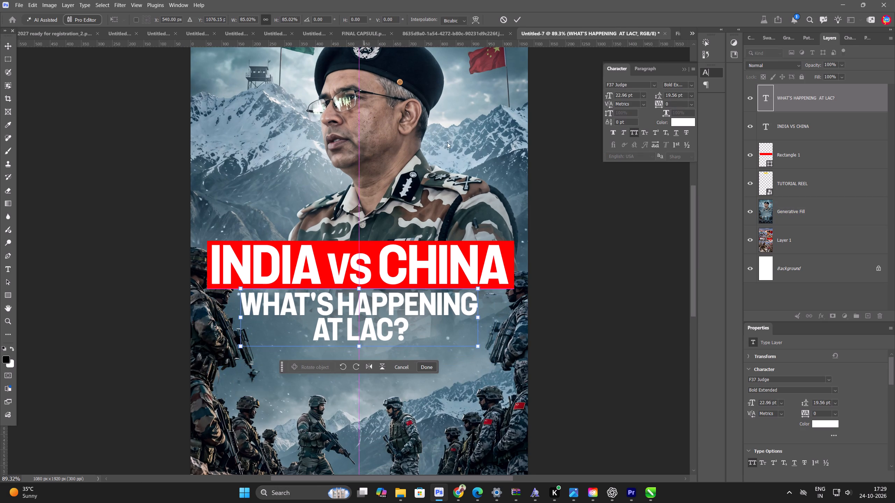
pyautogui.click(519, 21)
pyautogui.scroll(-8, 465, 162)
pyautogui.click(202, 266)
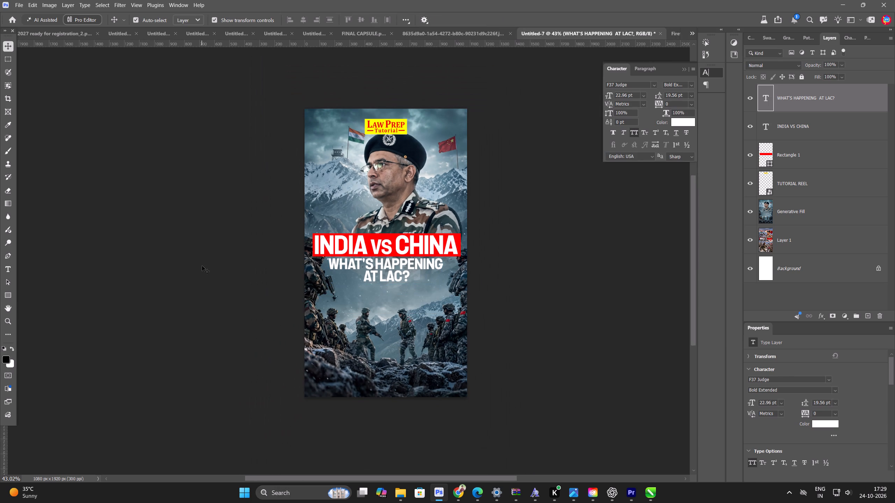
# Select a full-width band around the headline and subtitle and darken it with a Curves adjustment layer.
pyautogui.moveTo(8, 57); pyautogui.dragTo(11, 62)
pyautogui.moveTo(279, 218); pyautogui.dragTo(559, 294)
pyautogui.click(844, 314)
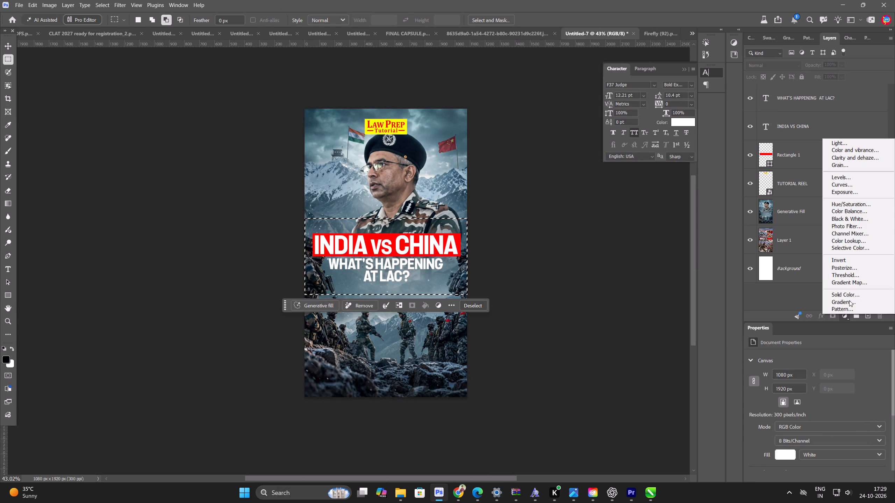
pyautogui.click(858, 183)
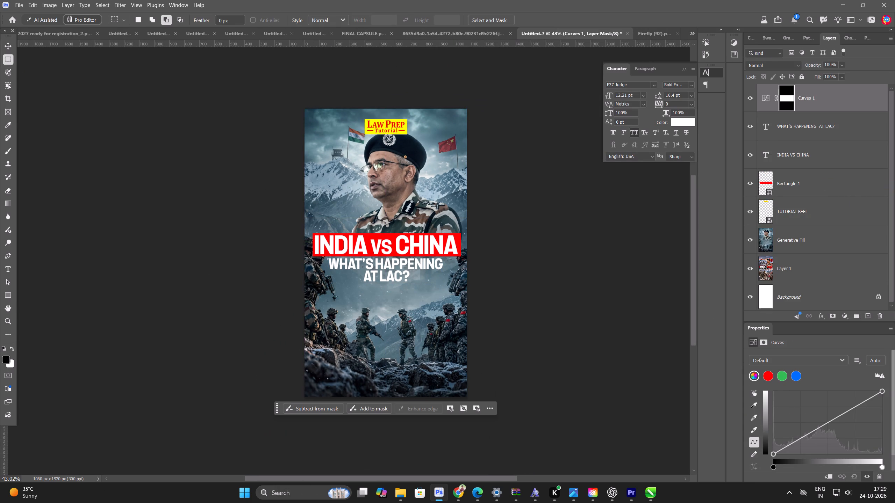
pyautogui.moveTo(845, 424); pyautogui.dragTo(850, 429)
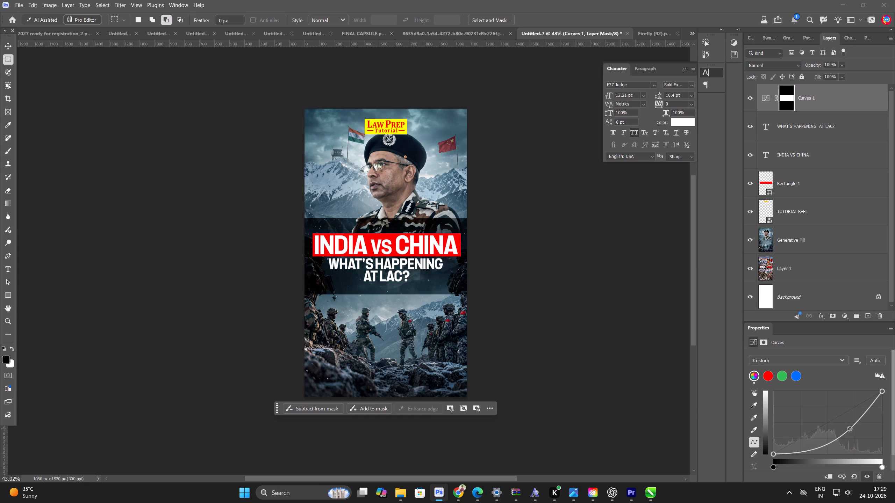
pyautogui.moveTo(850, 428); pyautogui.dragTo(849, 424)
pyautogui.scroll(-4, 831, 383)
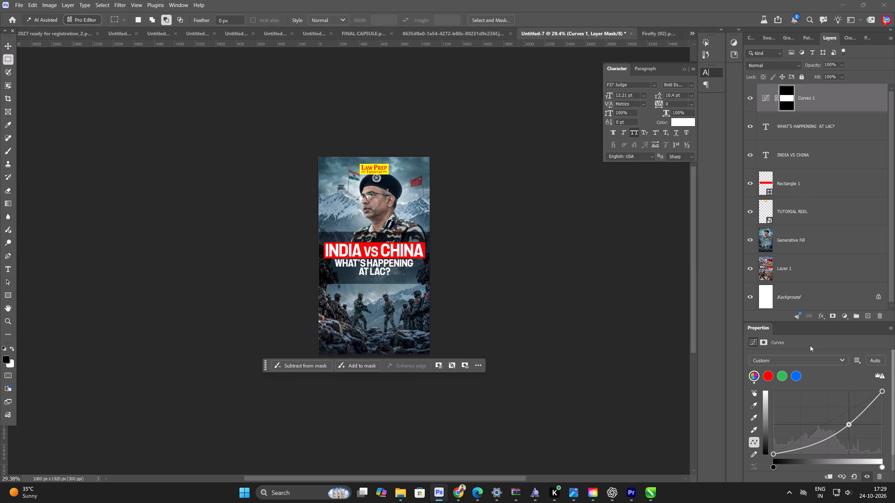
# Feather the Curves layer mask by about 65.6 px and deselect the layer.
pyautogui.click(764, 98)
pyautogui.click(789, 97)
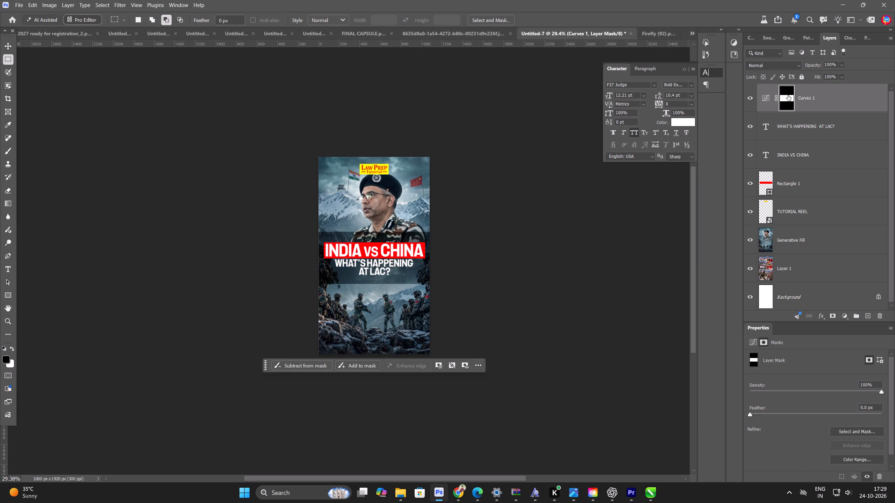
pyautogui.moveTo(760, 415); pyautogui.dragTo(818, 415)
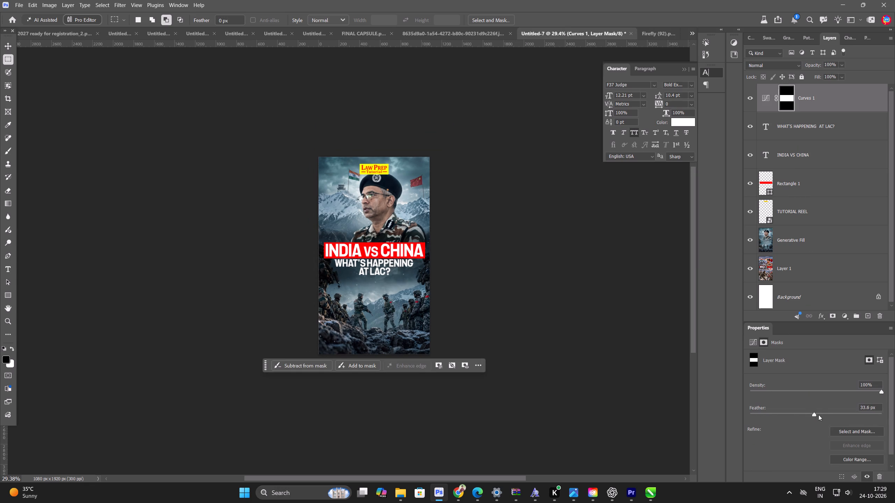
pyautogui.moveTo(818, 415); pyautogui.dragTo(826, 415)
pyautogui.scroll(3, 454, 274)
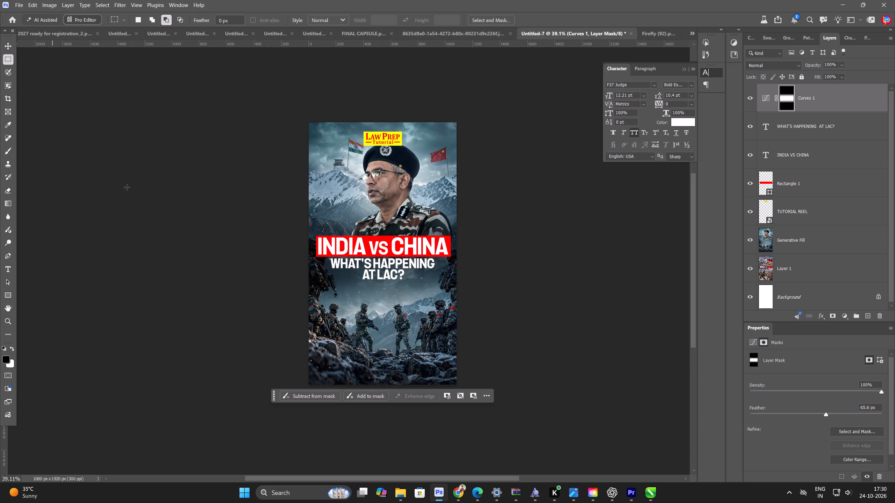
pyautogui.click(12, 44)
pyautogui.moveTo(29, 135); pyautogui.dragTo(32, 137)
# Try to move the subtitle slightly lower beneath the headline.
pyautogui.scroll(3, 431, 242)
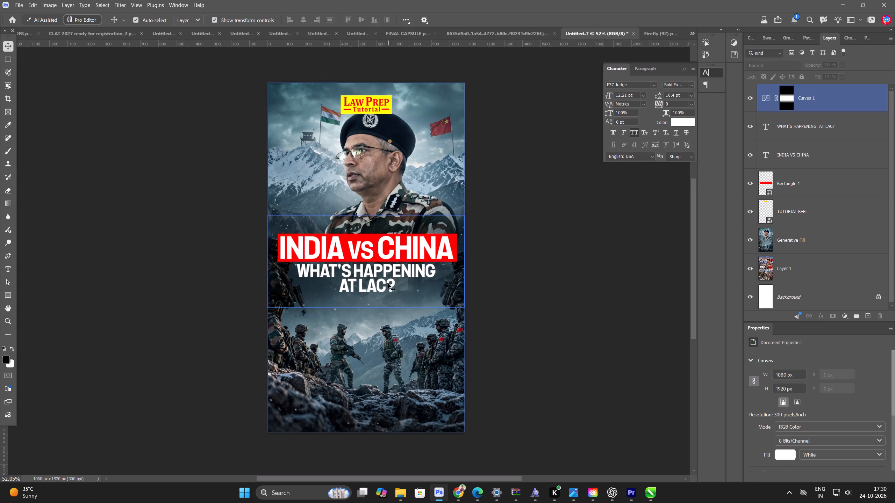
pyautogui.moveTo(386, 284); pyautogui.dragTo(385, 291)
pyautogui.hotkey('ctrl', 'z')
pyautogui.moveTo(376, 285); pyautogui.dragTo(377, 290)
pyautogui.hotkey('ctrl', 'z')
# Move the Curves 1 layer beneath the Rectangle 1 layer and deselect it.
pyautogui.moveTo(840, 101); pyautogui.dragTo(839, 195)
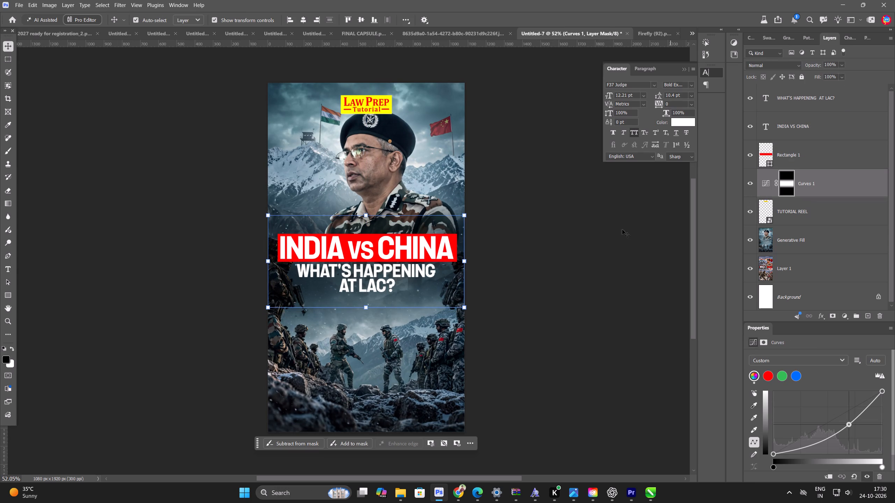
pyautogui.moveTo(594, 275); pyautogui.dragTo(583, 276)
# Move the subtitle slightly lower to leave a small gap beneath the red band, keeping it centred.
pyautogui.scroll(6, 298, 281)
pyautogui.moveTo(467, 262); pyautogui.dragTo(470, 273)
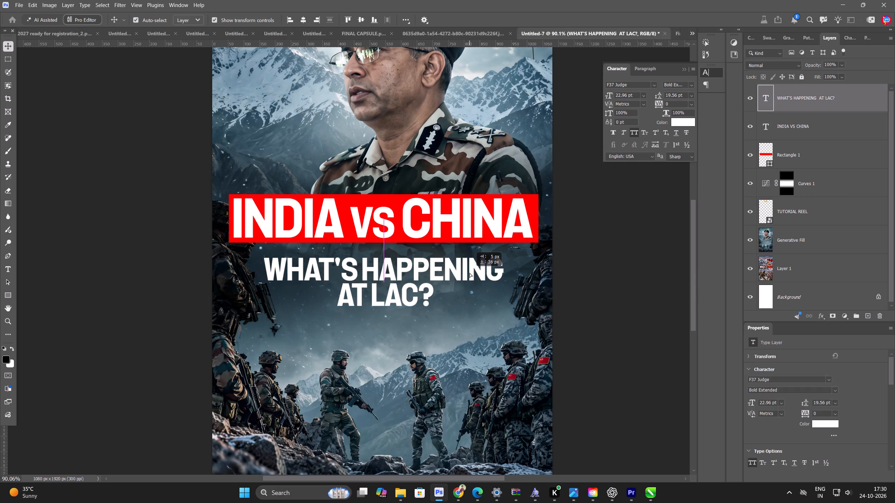
pyautogui.moveTo(470, 273); pyautogui.dragTo(470, 267)
# Merge all poster layers into a new stamped layer and convert it to a smart object.
pyautogui.scroll(-5, 469, 265)
pyautogui.hotkey('ctrl', 'alt', 'a')
pyautogui.hotkey('ctrl', 'alt', 'shift', 'e')
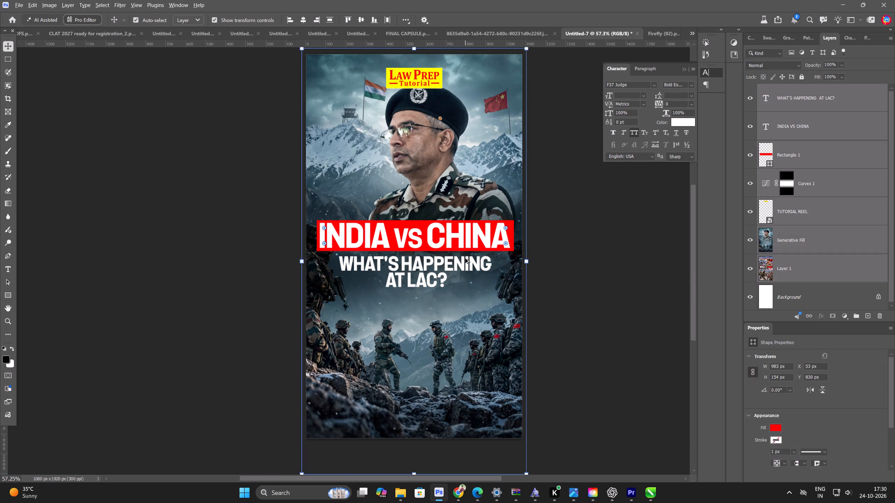
pyautogui.hotkey('ctrl', 'alt', 'q')
# In the Camera Raw filter, apply the TONE preset and set Temperature to +9.
pyautogui.hotkey('ctrl', 'shift', 'a')
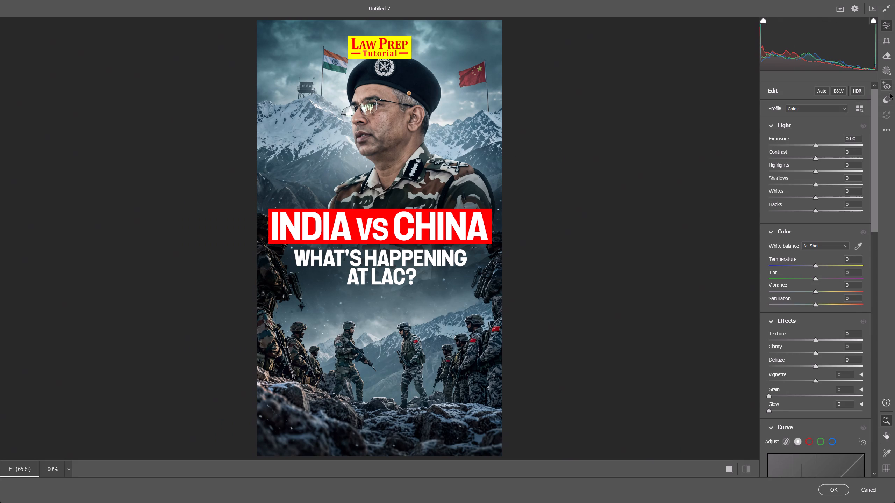
pyautogui.click(889, 98)
pyautogui.click(799, 139)
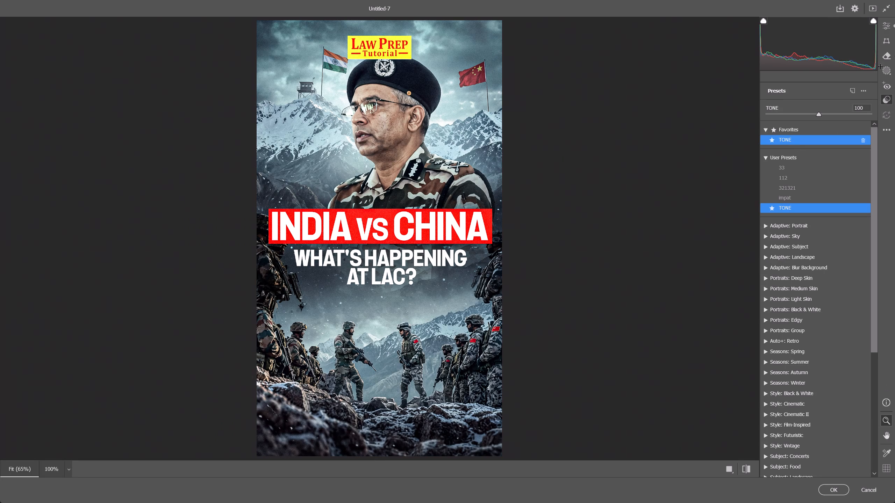
pyautogui.click(887, 25)
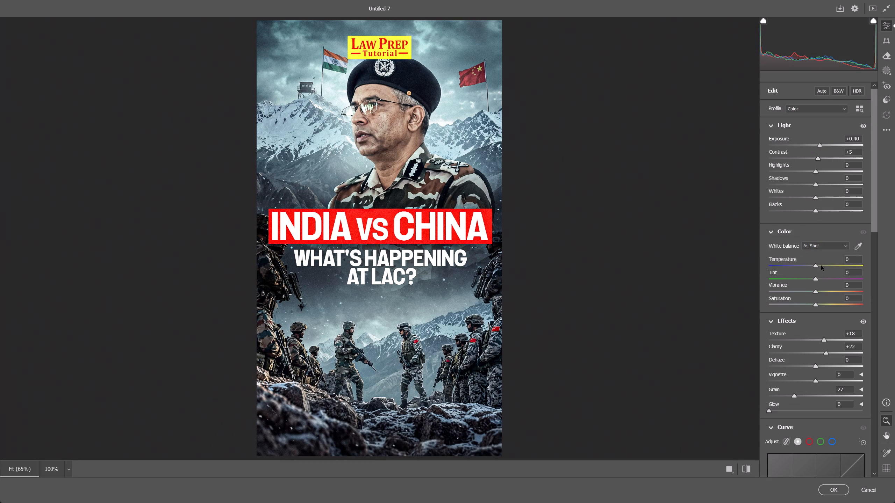
pyautogui.click(820, 266)
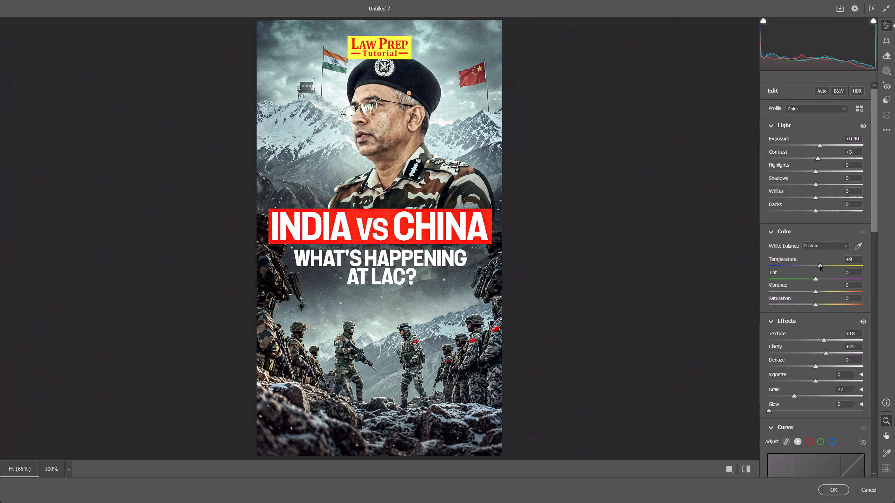
# Reset the Highlights tint to neutral in Color Grading, check the preview, and apply the Camera Raw filter.
pyautogui.scroll(-2, 834, 335)
pyautogui.moveTo(783, 291); pyautogui.dragTo(779, 291)
pyautogui.scroll(-9, 792, 302)
pyautogui.scroll(-3, 798, 353)
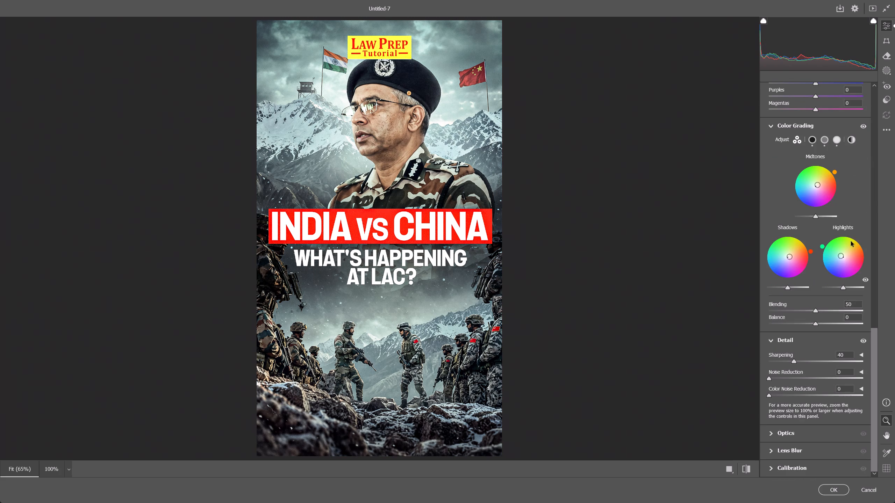
pyautogui.moveTo(843, 257); pyautogui.dragTo(852, 263)
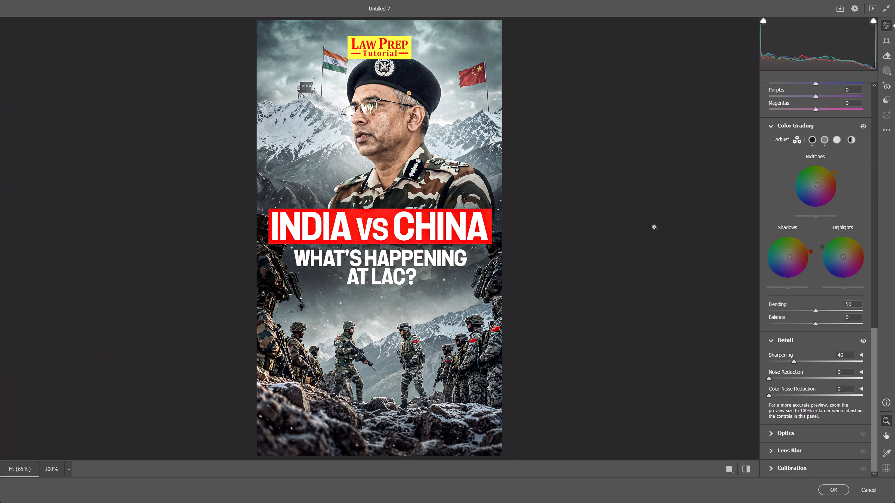
pyautogui.moveTo(370, 101); pyautogui.dragTo(494, 214)
pyautogui.click(494, 214)
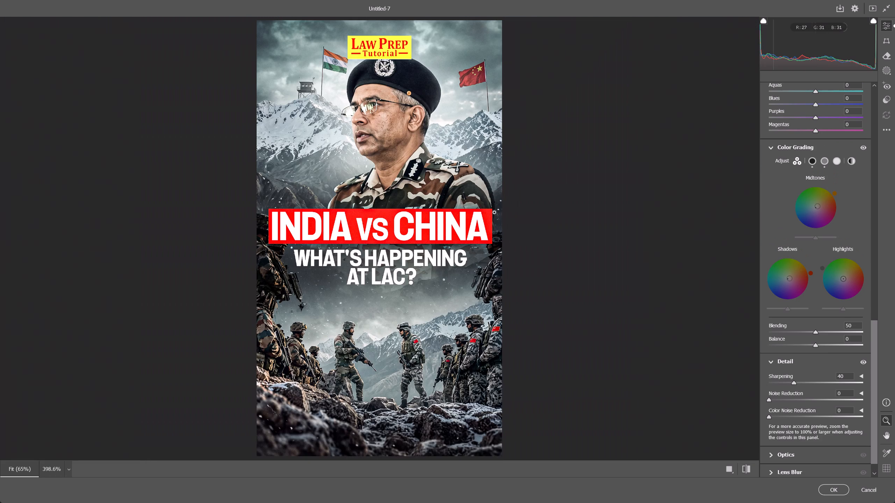
pyautogui.press('Return')
# Save a JPEG copy of the poster as Untitled-7.jpg in the JPG folder's 24-10 subfolder.
pyautogui.hotkey('ctrl', 'alt', 's')
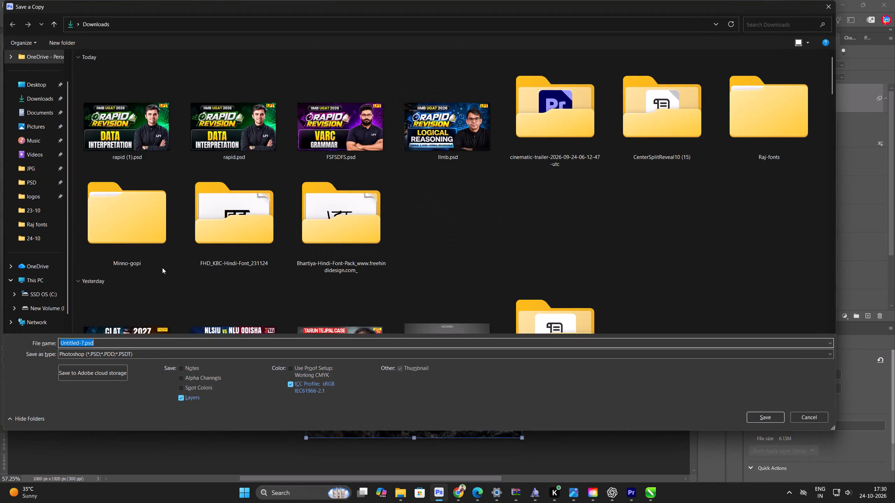
pyautogui.click(137, 350)
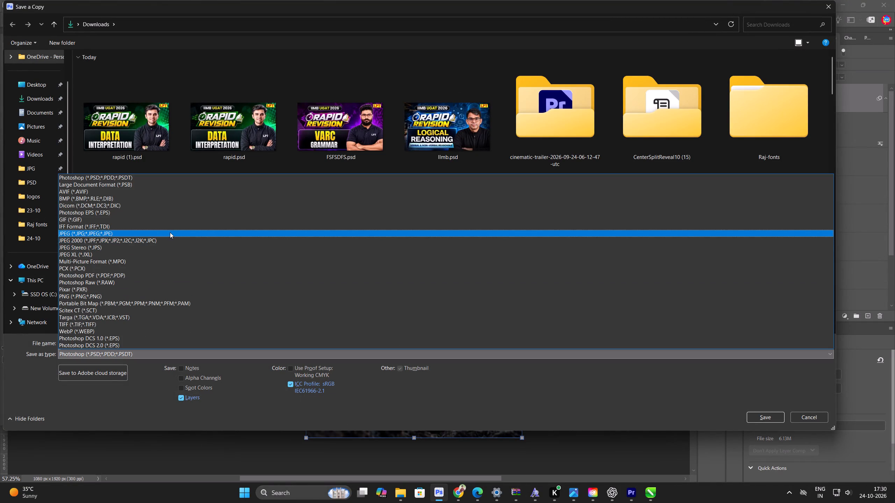
pyautogui.click(170, 232)
pyautogui.click(45, 240)
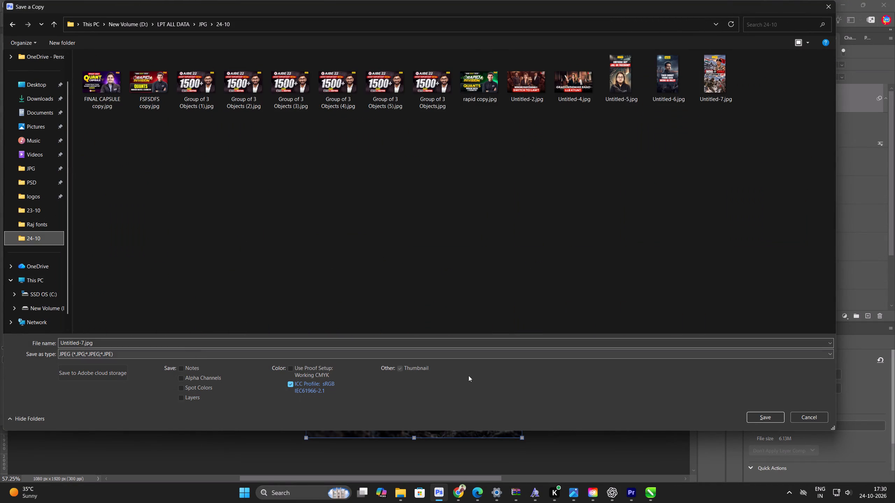
pyautogui.click(776, 418)
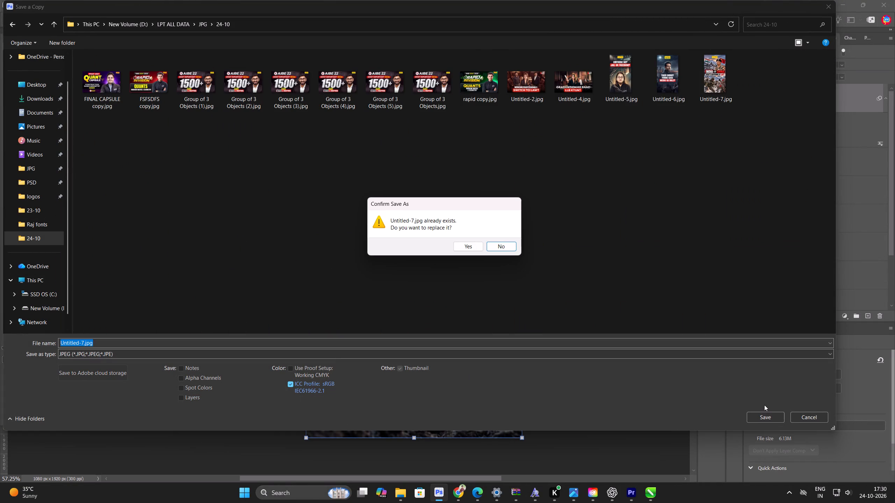
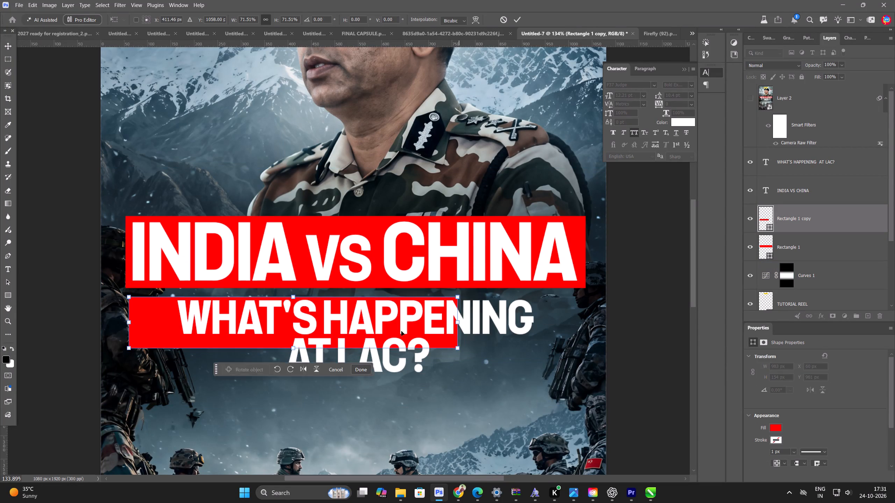
# Move and stretch the duplicated red rectangle to about 799 x 195 px so it backs both lines of the WHAT'S HAPPENING AT LAC? subtitle.
pyautogui.moveTo(398, 331); pyautogui.dragTo(443, 323)
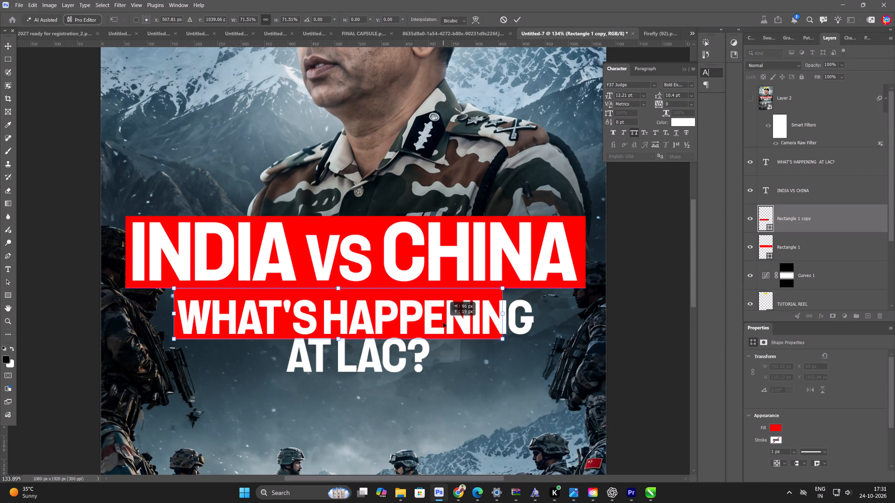
pyautogui.moveTo(443, 323); pyautogui.dragTo(444, 323)
pyautogui.keyDown('shift'); pyautogui.moveTo(507, 315); pyautogui.dragTo(536, 315); pyautogui.keyUp('shift')
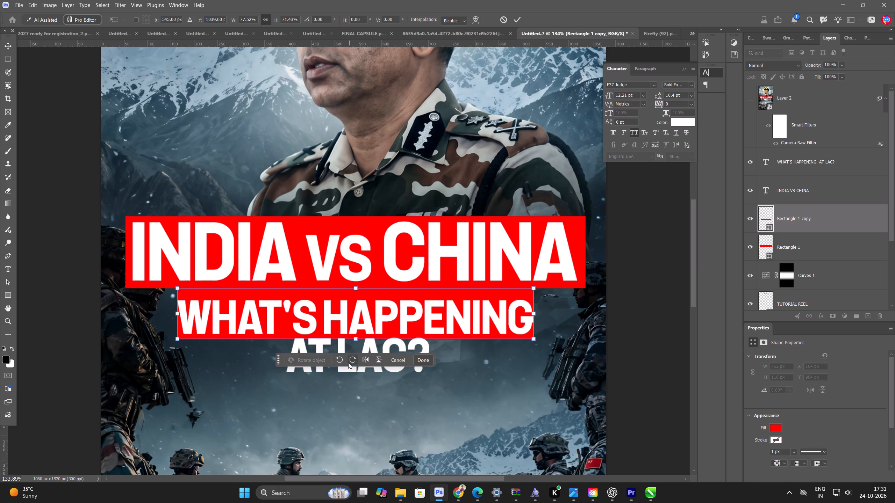
pyautogui.keyDown('shift'); pyautogui.moveTo(358, 340); pyautogui.dragTo(364, 380); pyautogui.keyUp('shift')
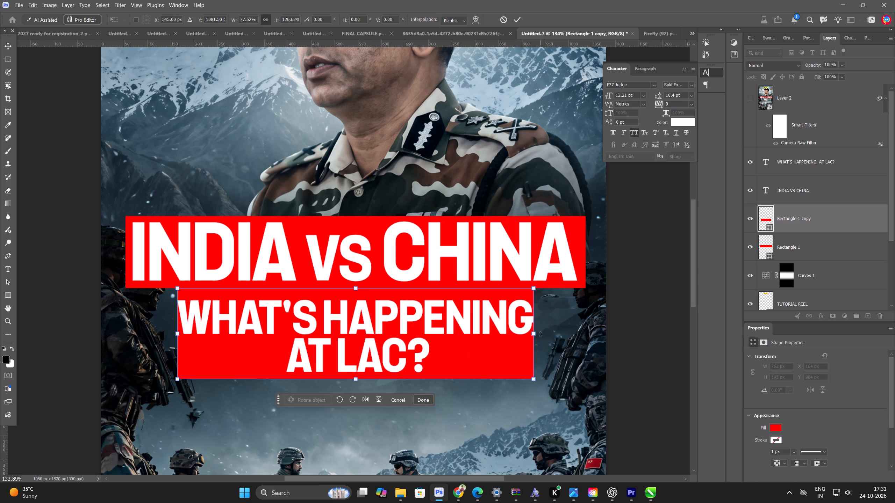
pyautogui.keyDown('shift'); pyautogui.moveTo(533, 333); pyautogui.dragTo(551, 334); pyautogui.keyUp('shift')
pyautogui.moveTo(515, 333); pyautogui.dragTo(510, 333)
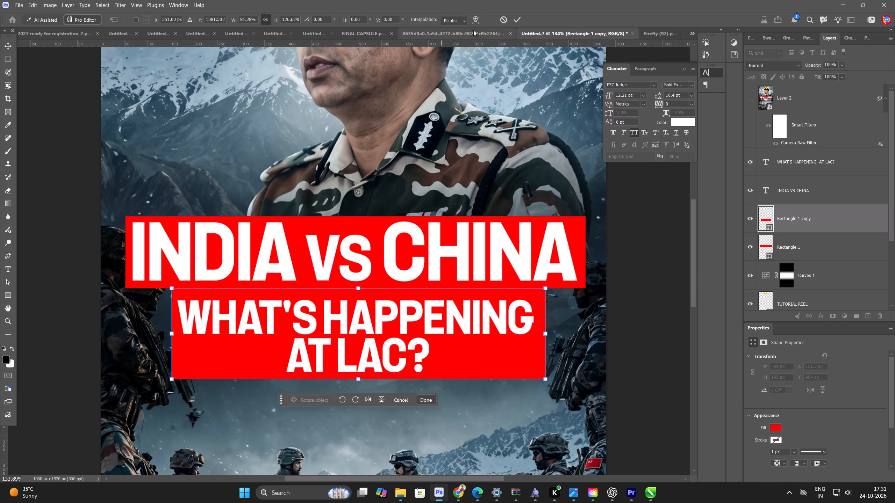
pyautogui.click(520, 19)
# Recolour the subtitle's backing rectangle to yellow FFFF00, sampled from the Law Prep Tutorial logo.
pyautogui.scroll(-3, 623, 280)
pyautogui.scroll(-4, 621, 246)
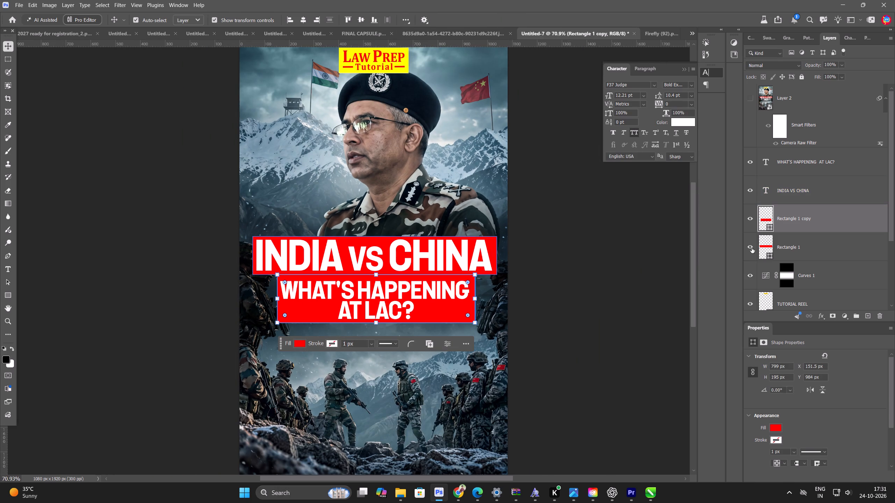
pyautogui.doubleClick(771, 214)
pyautogui.click(402, 48)
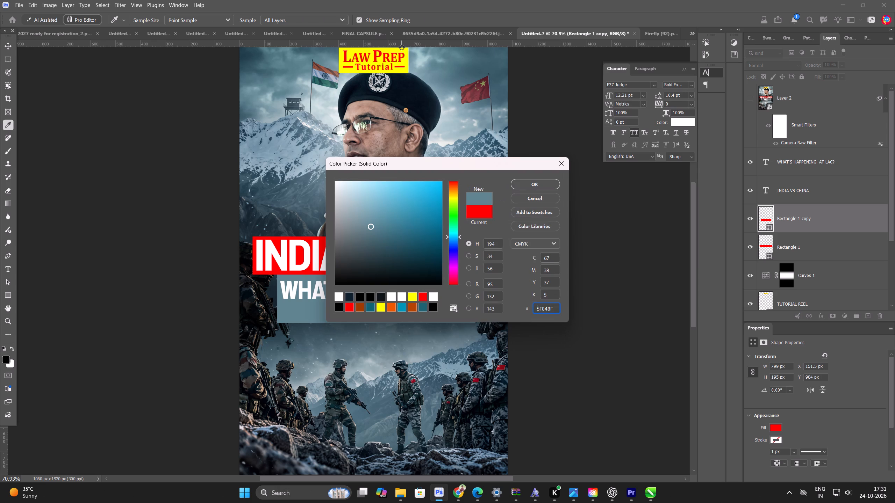
pyautogui.click(406, 66)
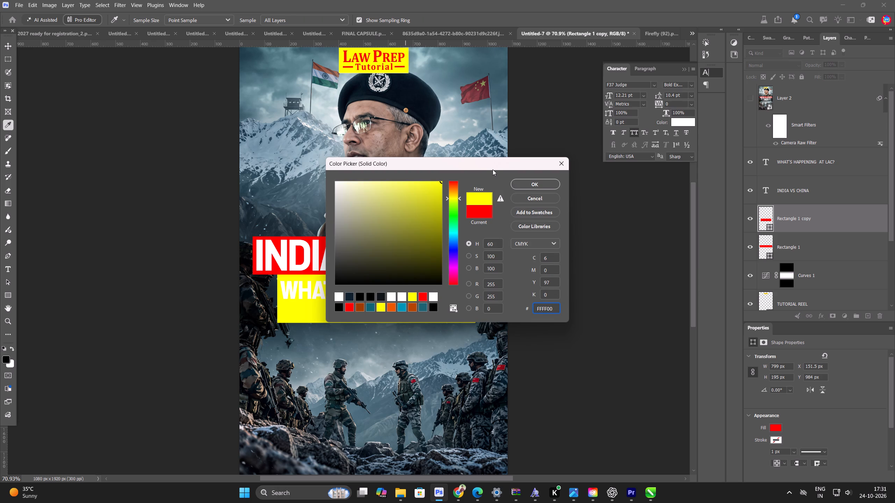
pyautogui.click(521, 186)
# Change the WHAT'S HAPPENING AT LAC? text to a near-black colour sampled from the dark soldiers area, and deselect the layer.
pyautogui.click(805, 159)
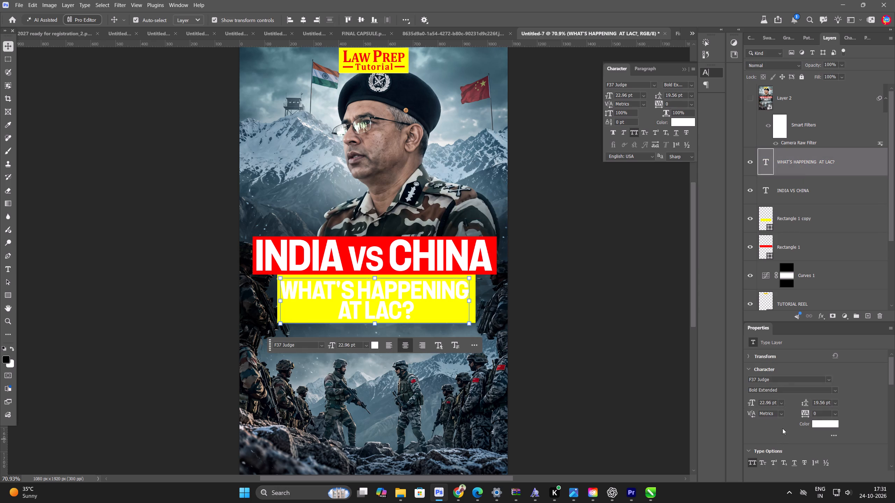
pyautogui.click(814, 423)
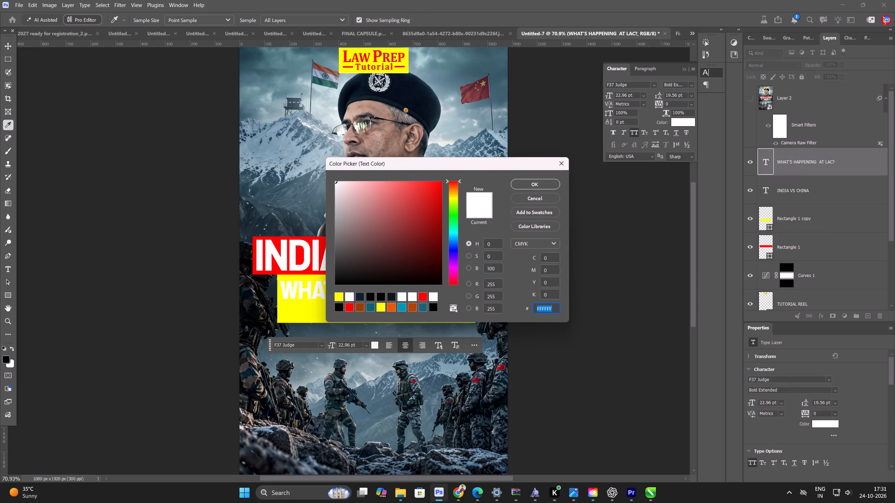
pyautogui.click(476, 367)
pyautogui.click(535, 183)
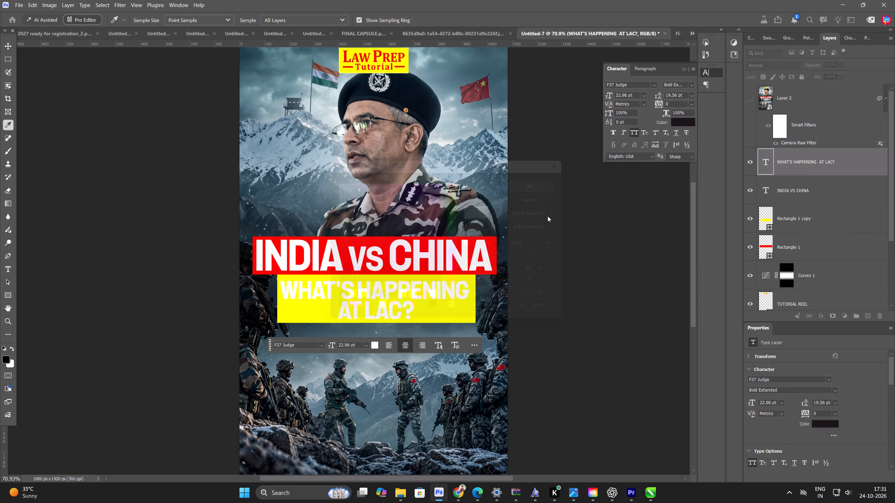
pyautogui.click(600, 258)
pyautogui.scroll(-10, 280, 193)
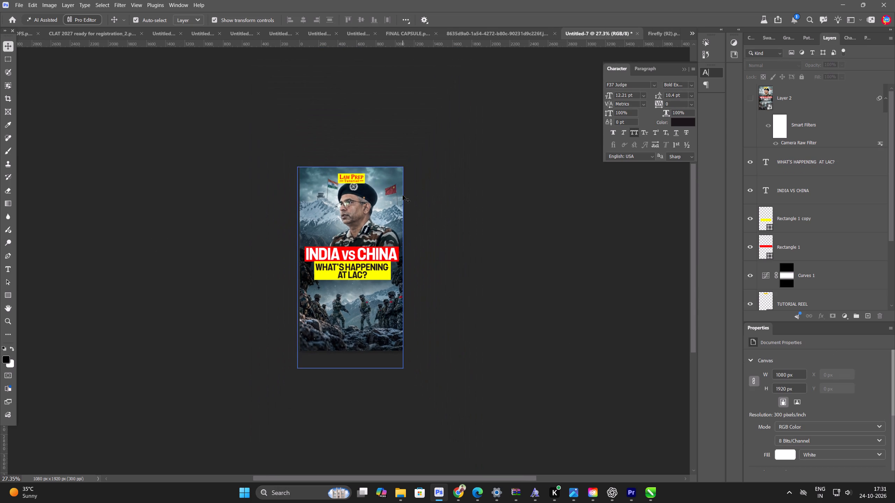
# Hide the WHAT'S HAPPENING AT LAC? and INDIA VS CHINA text layers on the poster.
pyautogui.hotkey('ctrl', '0')
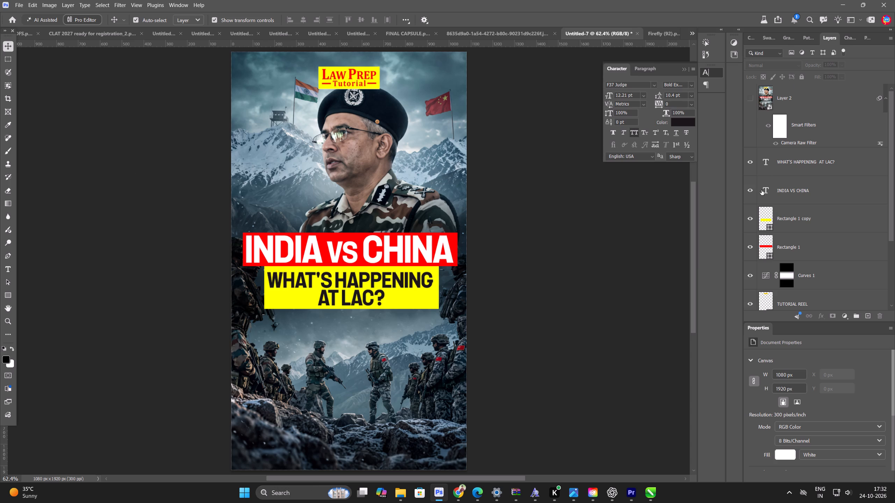
pyautogui.click(750, 172)
pyautogui.click(751, 192)
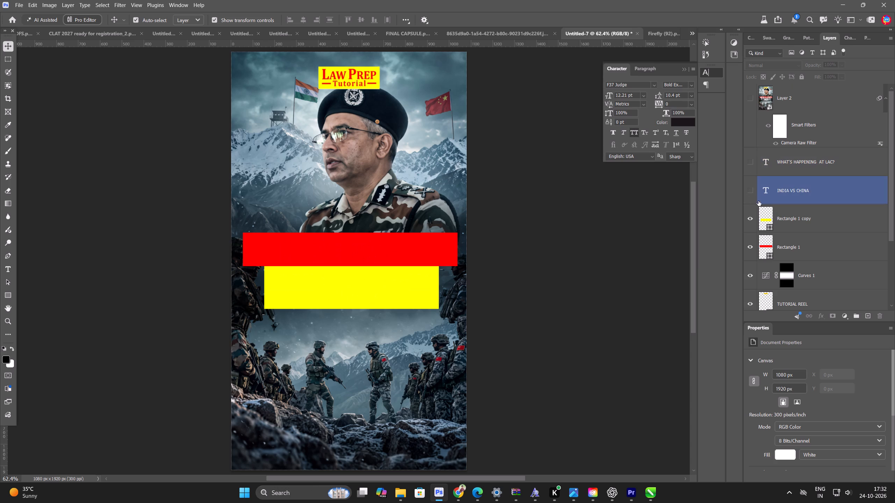
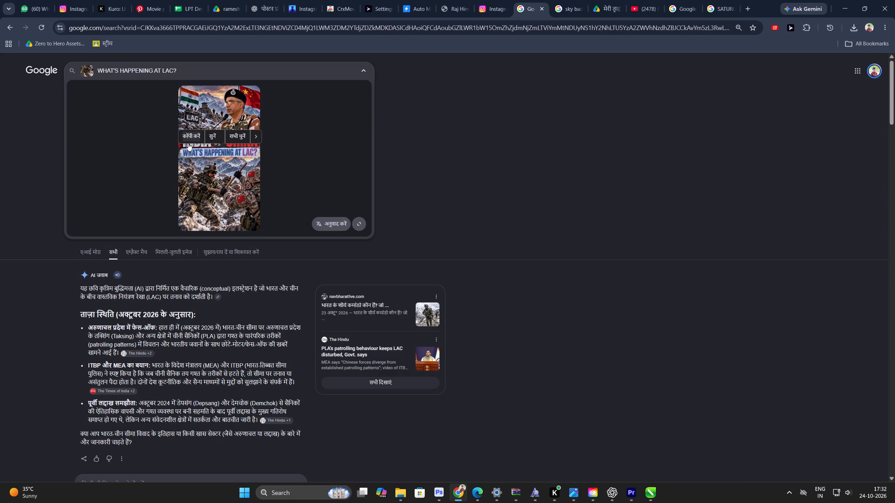
# Copy the INDIA VS CHINA heading from the image in Google search and paste it in Photoshop as new text beside the officer's chest.
pyautogui.moveTo(187, 145); pyautogui.dragTo(256, 146)
pyautogui.moveTo(188, 122); pyautogui.dragTo(193, 123)
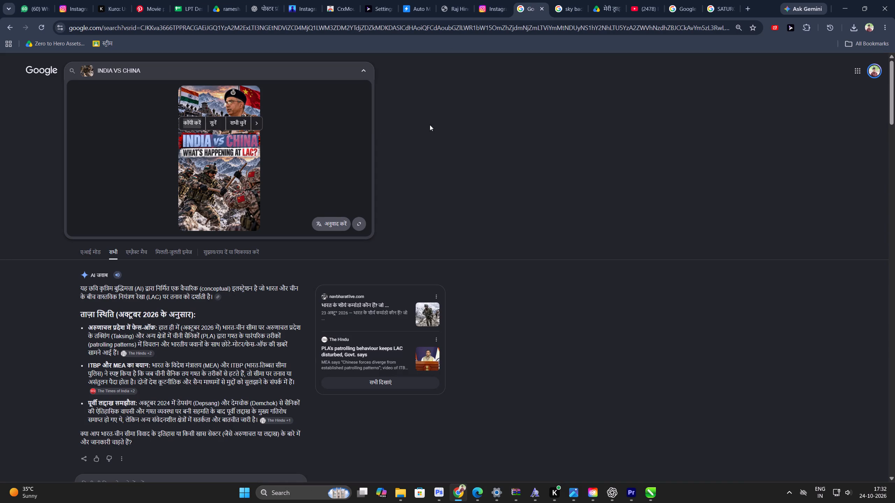
pyautogui.click(851, 0)
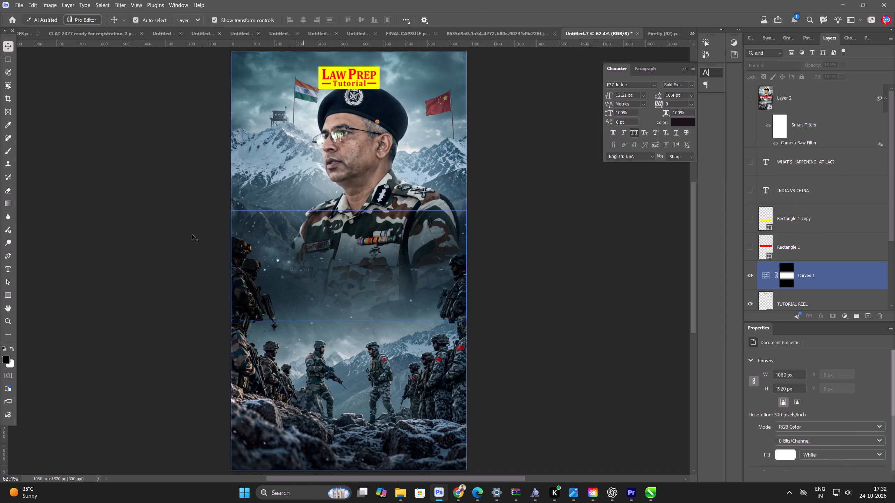
pyautogui.click(8, 270)
pyautogui.click(278, 241)
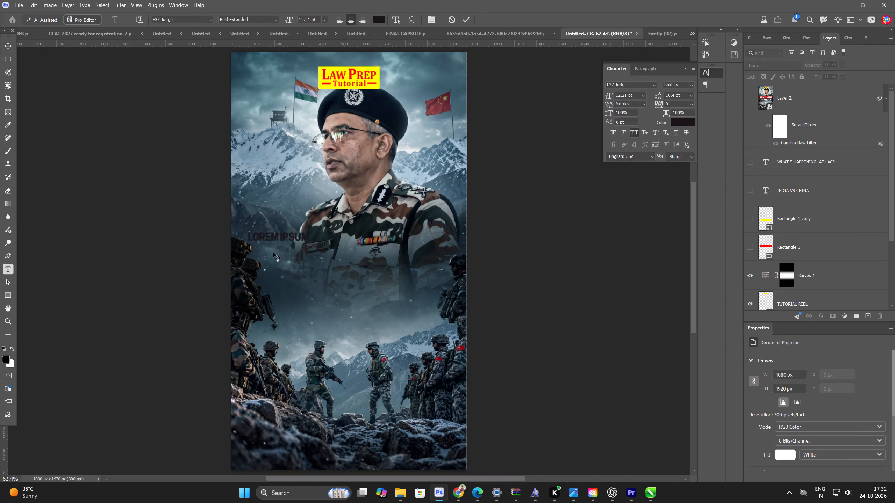
pyautogui.hotkey('ctrl', 'v')
# Try American Captain on the whole pasted INDIA VS CHINA text, and settle on the Gameplay Regular font.
pyautogui.hotkey('ctrl', 'a')
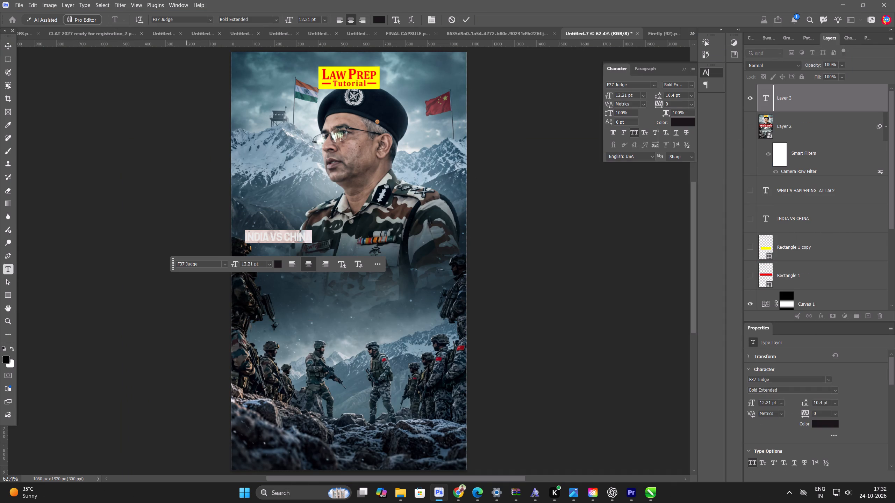
pyautogui.click(186, 21)
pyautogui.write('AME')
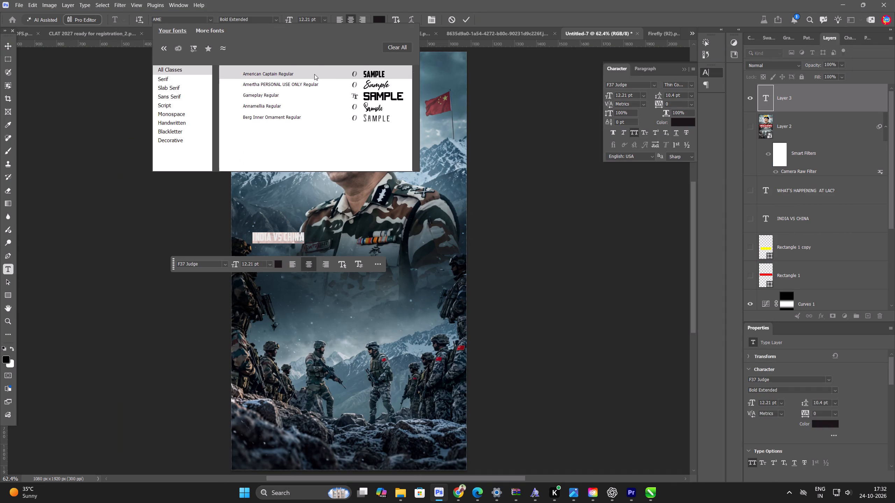
pyautogui.click(314, 74)
pyautogui.scroll(5, 365, 258)
pyautogui.click(212, 17)
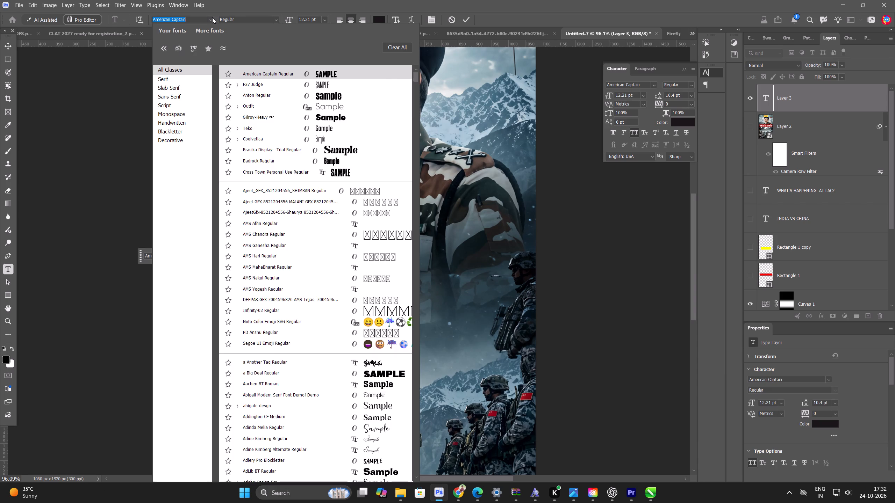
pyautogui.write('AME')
pyautogui.click(324, 97)
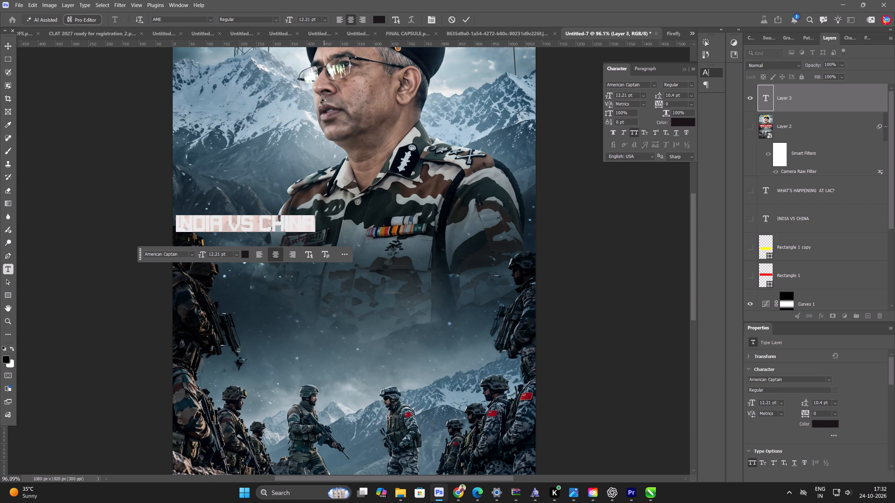
# Reduce only the word VS in the new INDIA VS CHINA title to 6 pt.
pyautogui.click(246, 222)
pyautogui.scroll(5, 225, 238)
pyautogui.moveTo(233, 212); pyautogui.dragTo(266, 215)
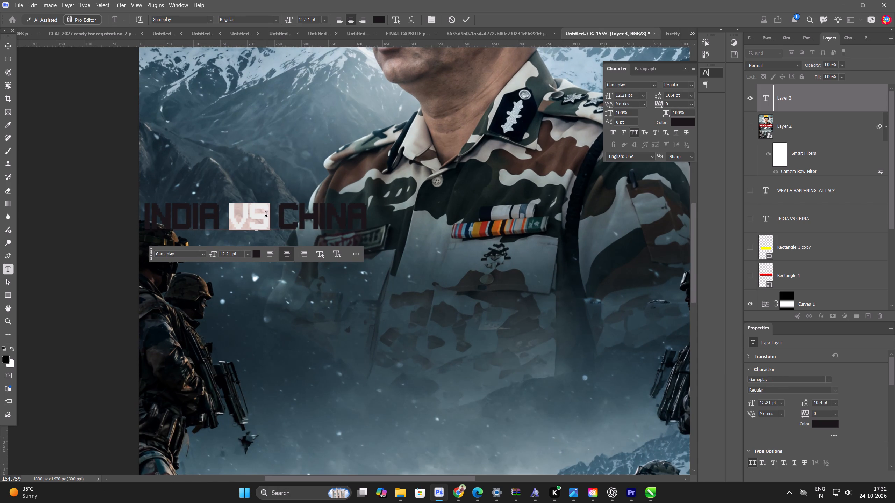
pyautogui.moveTo(266, 215); pyautogui.dragTo(266, 216)
pyautogui.moveTo(212, 257); pyautogui.dragTo(208, 258)
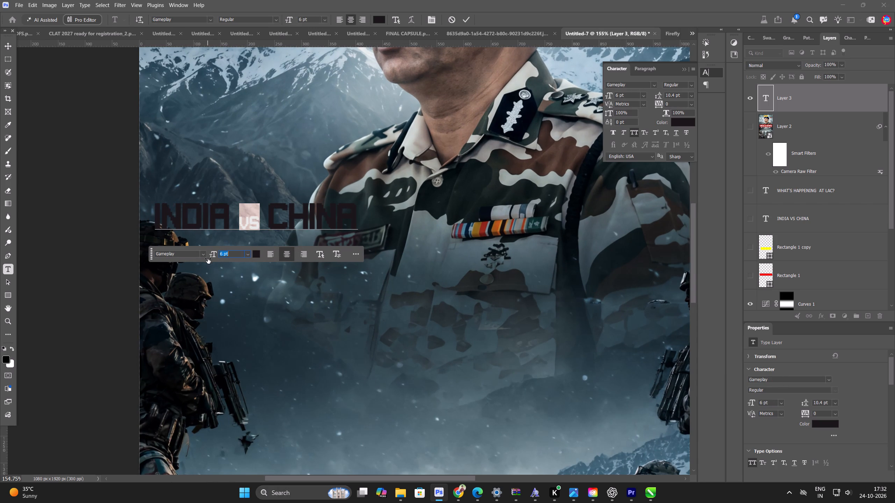
# Set the selected vs text in the INDIA VS CHINA title to 9 pt and finish editing the text.
pyautogui.moveTo(208, 258); pyautogui.dragTo(209, 258)
pyautogui.click(5, 49)
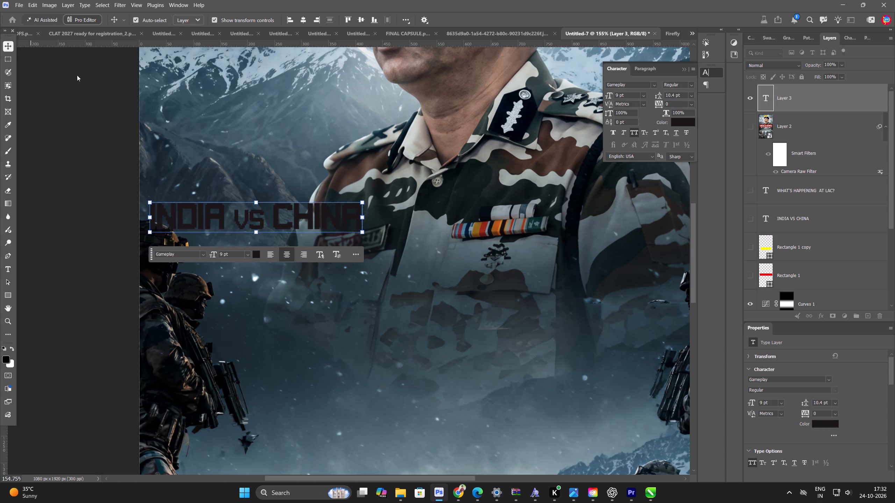
# Enlarge the INDIA VS CHINA title to about 222% and place it across the officer's lower chest, between the soldier groups.
pyautogui.scroll(-4, 210, 125)
pyautogui.moveTo(322, 195); pyautogui.dragTo(530, 219)
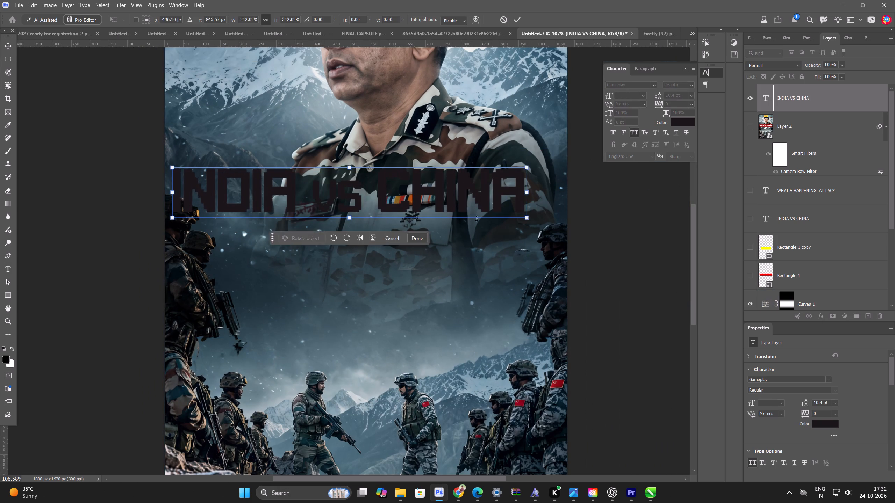
pyautogui.moveTo(449, 219); pyautogui.dragTo(457, 215)
pyautogui.moveTo(432, 201); pyautogui.dragTo(461, 258)
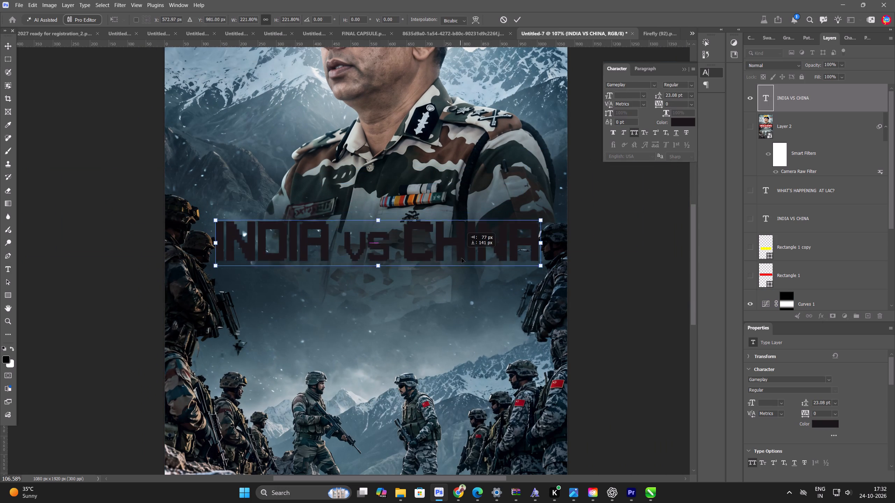
pyautogui.moveTo(461, 258); pyautogui.dragTo(457, 262)
pyautogui.click(513, 17)
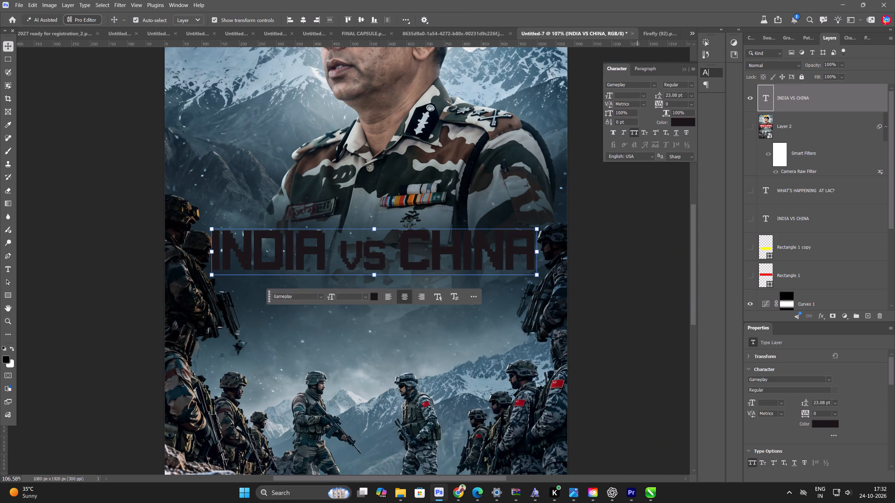
# Change the whole INDIA VS CHINA title to white FFFFFF.
pyautogui.click(688, 125)
pyautogui.moveTo(428, 260); pyautogui.dragTo(274, 114)
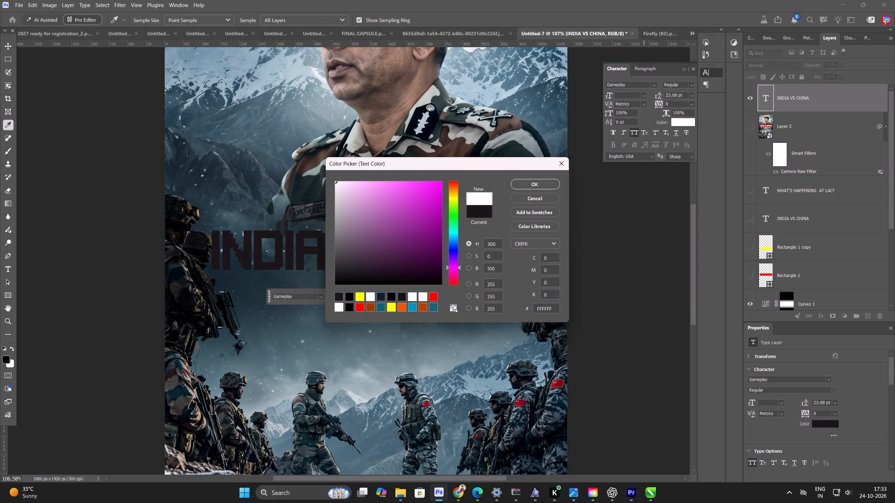
pyautogui.moveTo(274, 114); pyautogui.dragTo(273, 114)
pyautogui.click(528, 184)
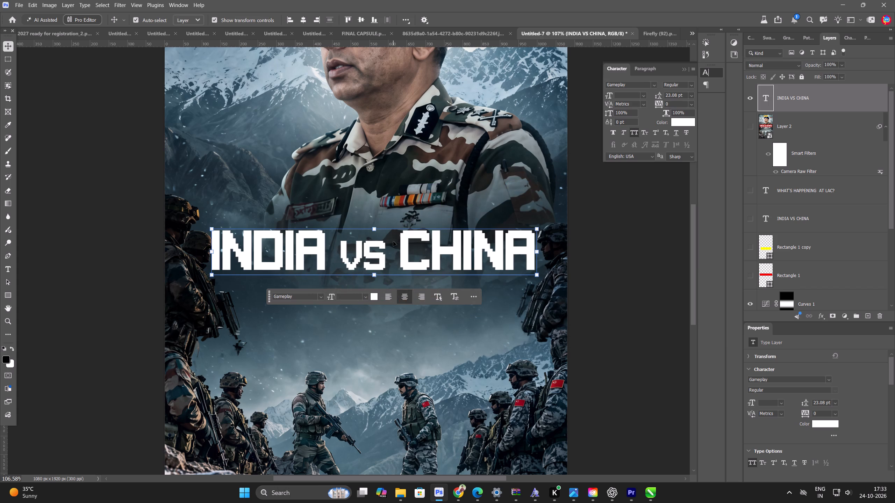
# Scale the INDIA VS CHINA title up to about 109% so it spans more of the poster's width.
pyautogui.click(393, 241)
pyautogui.moveTo(374, 278); pyautogui.dragTo(374, 287)
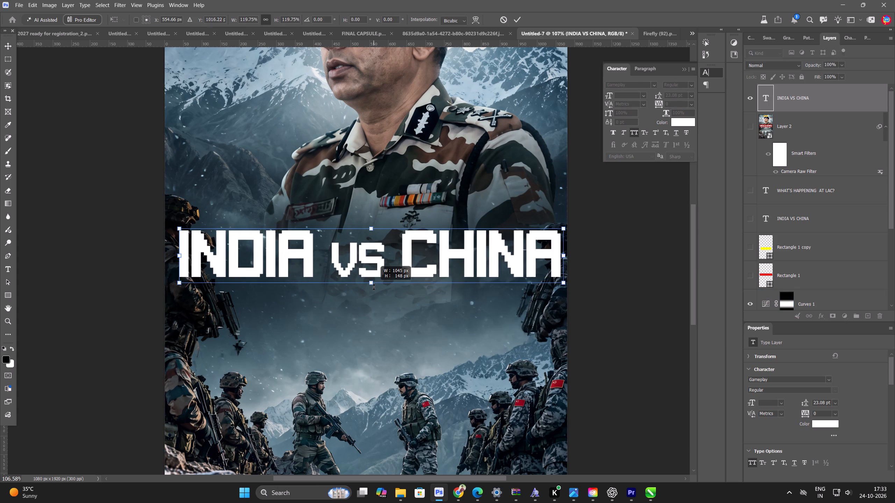
pyautogui.moveTo(374, 287); pyautogui.dragTo(373, 282)
pyautogui.click(398, 261)
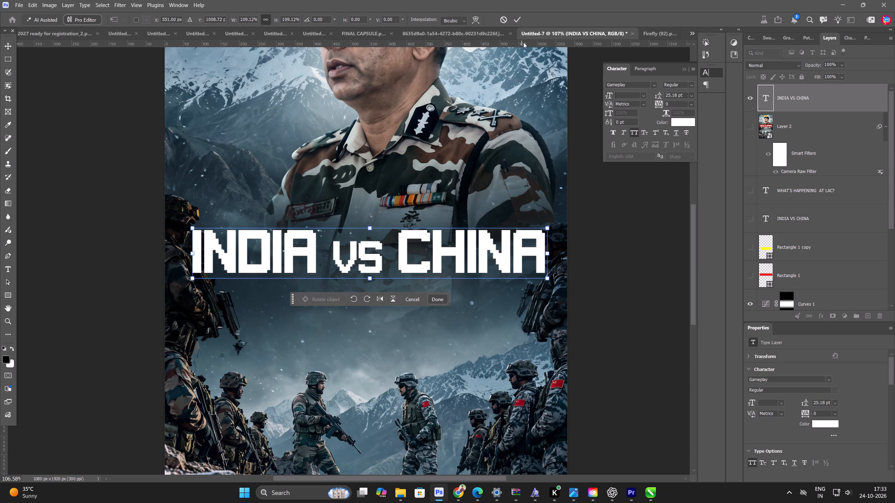
pyautogui.click(519, 20)
# Recolour only the word vs in the INDIA VS CHINA title to yellow FFFF00 and deselect the layer.
pyautogui.doubleClick(381, 261)
pyautogui.click(349, 261)
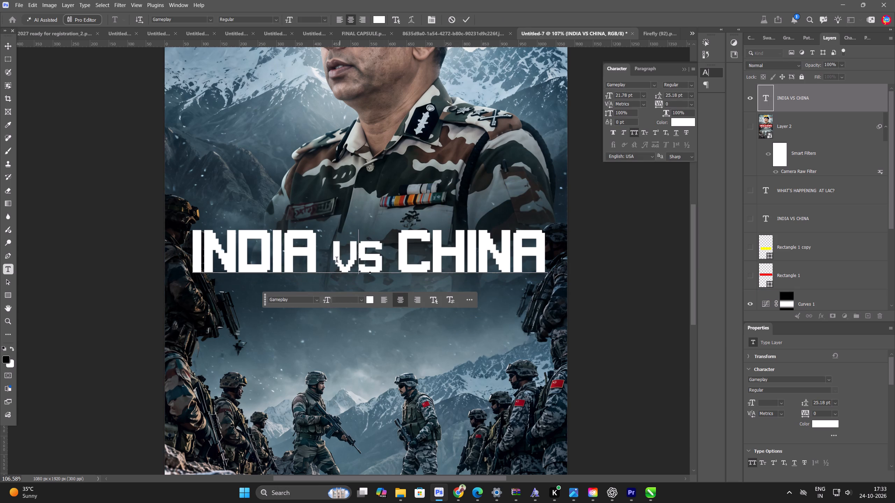
pyautogui.moveTo(336, 261); pyautogui.dragTo(376, 261)
pyautogui.click(381, 20)
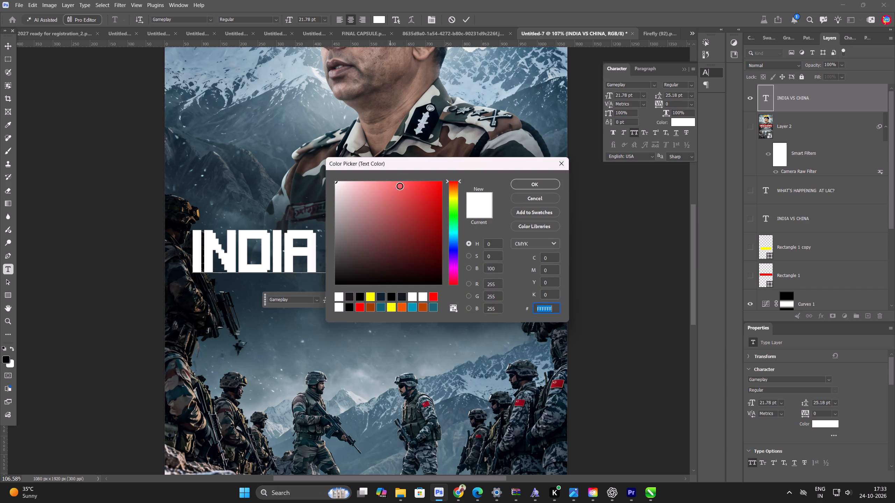
pyautogui.moveTo(391, 258); pyautogui.dragTo(512, 99)
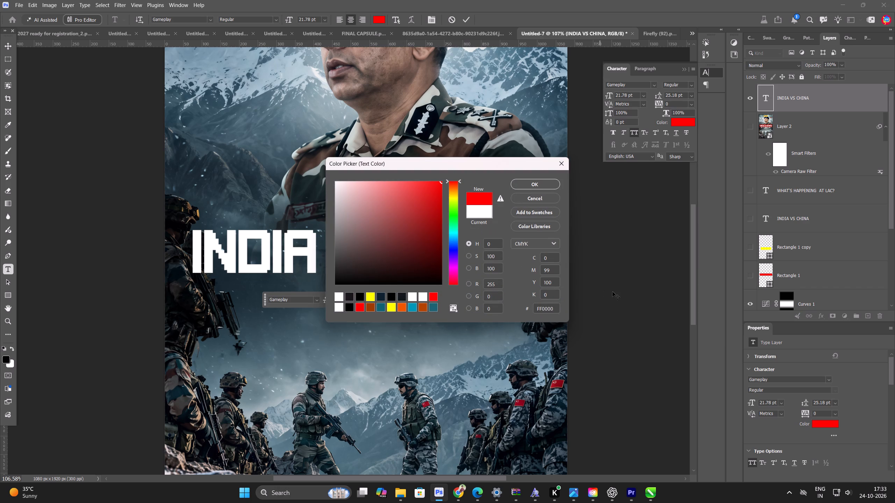
pyautogui.doubleClick(545, 311)
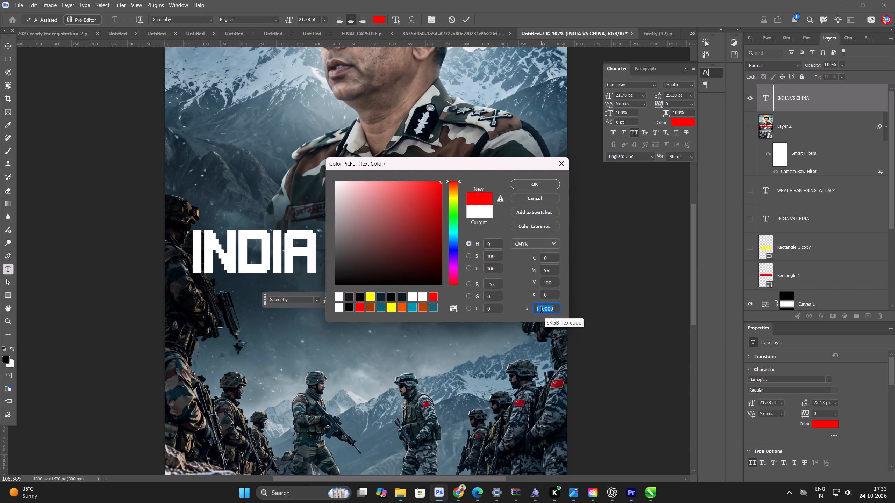
pyautogui.write('FFFF')
pyautogui.write('00')
pyautogui.press('Return')
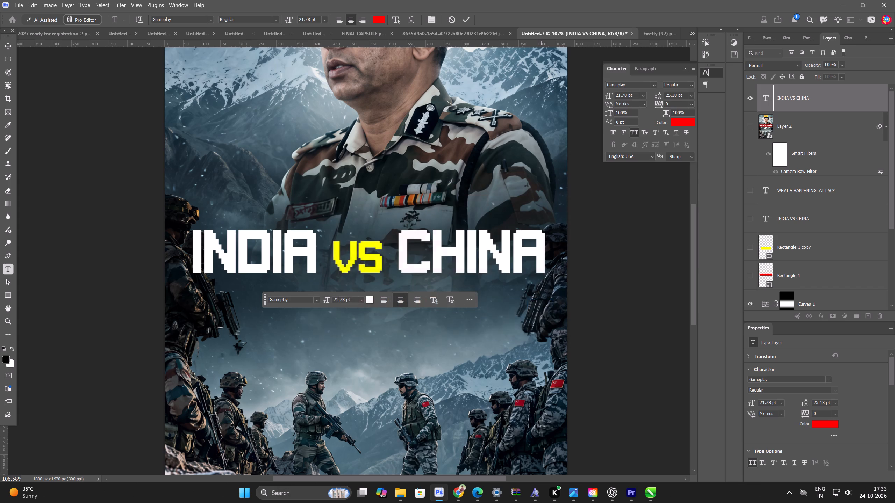
pyautogui.click(9, 46)
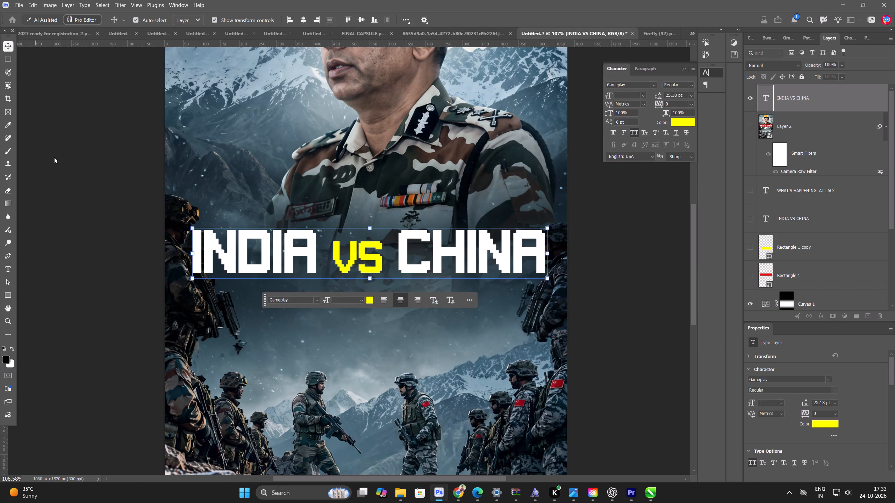
pyautogui.click(54, 157)
# Change the whole INDIA VS CHINA title to the American Captain font.
pyautogui.scroll(-15, 400, 204)
pyautogui.scroll(4, 402, 239)
pyautogui.doubleClick(416, 248)
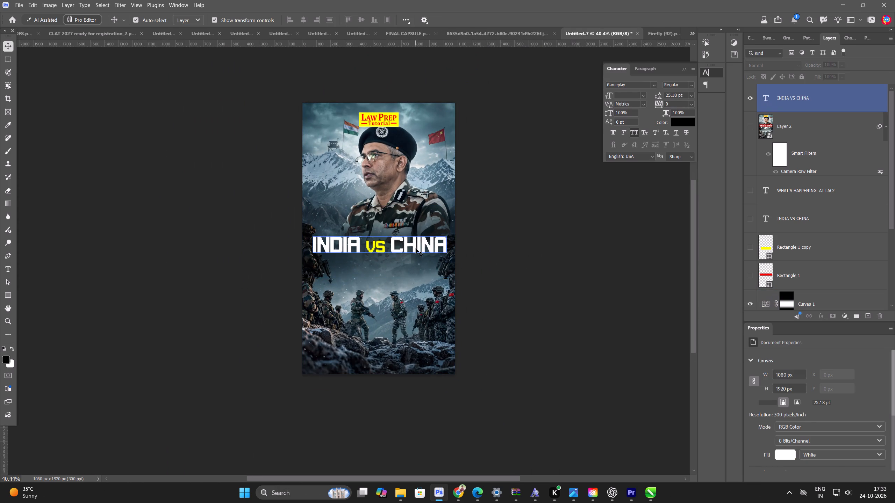
pyautogui.click(184, 19)
pyautogui.write('AME')
pyautogui.click(315, 69)
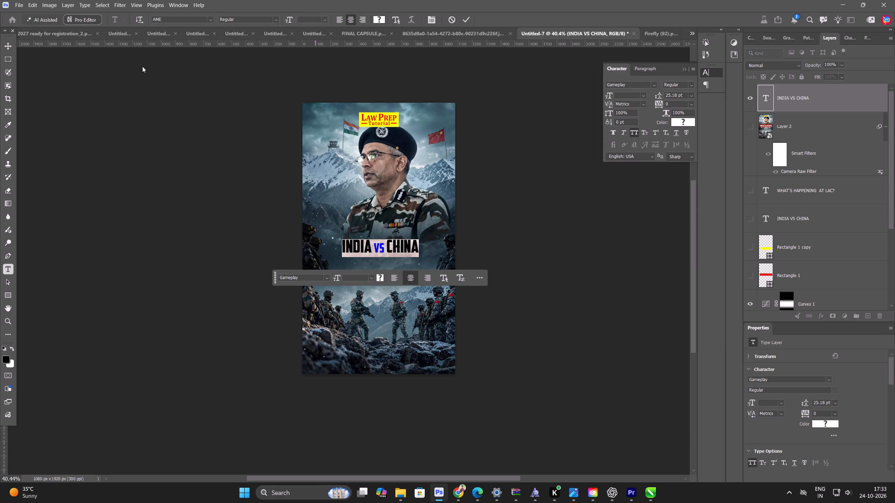
pyautogui.moveTo(10, 46); pyautogui.dragTo(21, 51)
pyautogui.scroll(3, 348, 218)
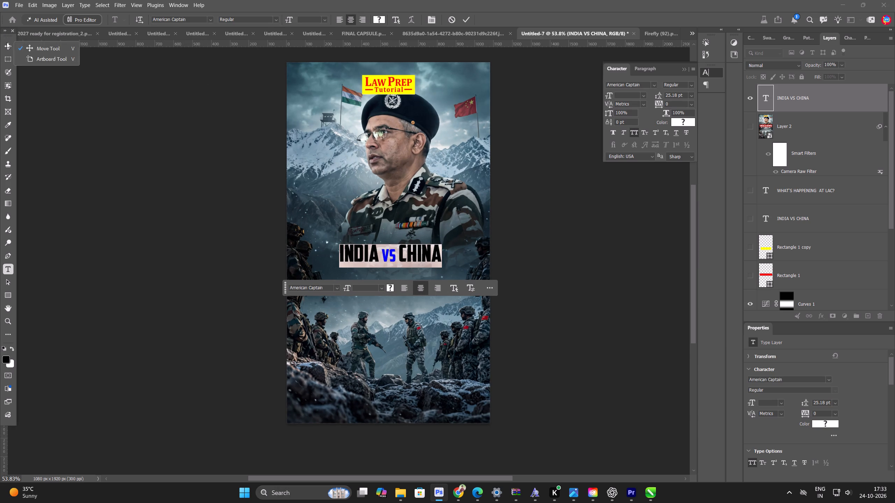
pyautogui.click(6, 43)
# Enlarge the INDIA VS CHINA title to about 174% so it nearly spans the poster's width.
pyautogui.moveTo(388, 272); pyautogui.dragTo(388, 278)
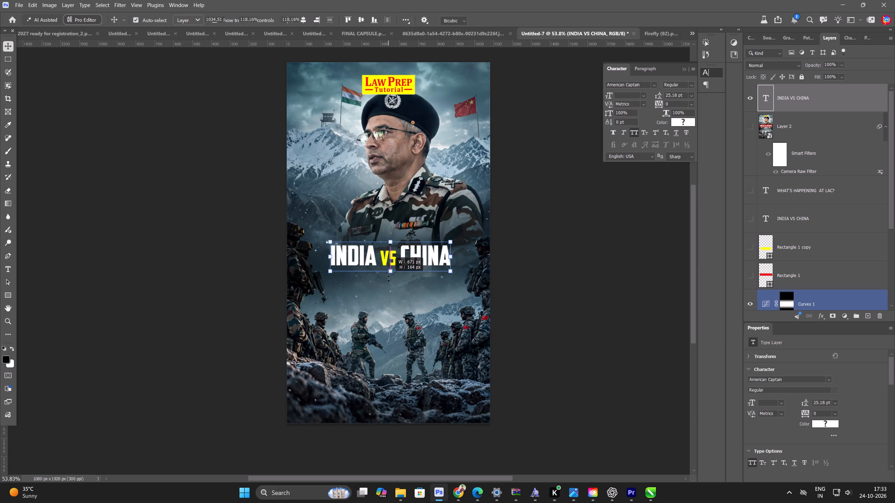
pyautogui.moveTo(388, 278); pyautogui.dragTo(391, 290)
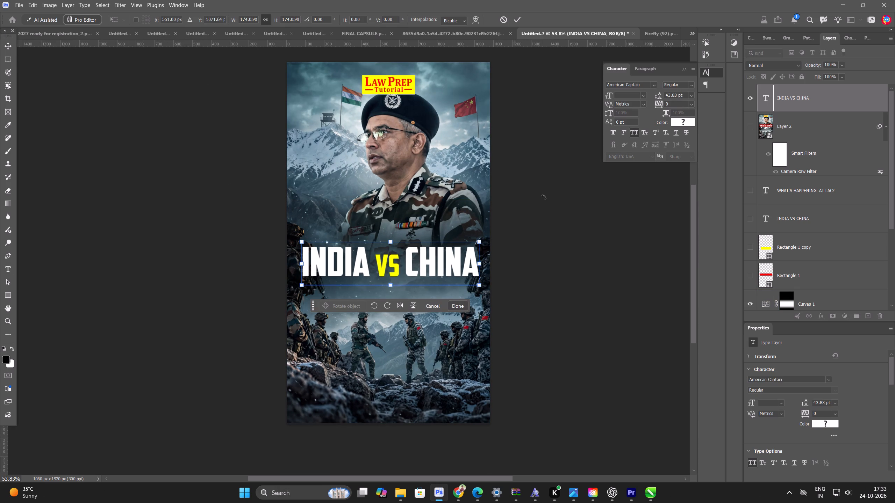
pyautogui.click(619, 132)
pyautogui.click(517, 18)
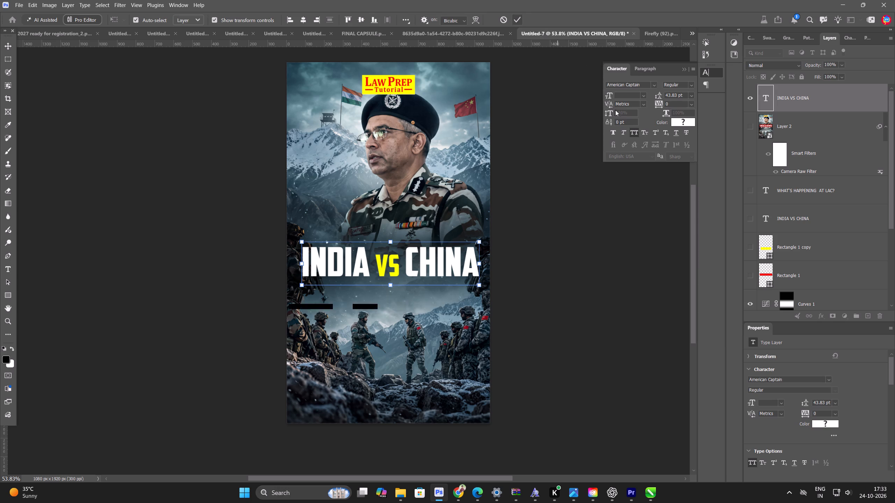
# Apply faux italic to the INDIA VS CHINA title, skew it vertically by about -7.4° and centre it on the poster.
pyautogui.click(625, 133)
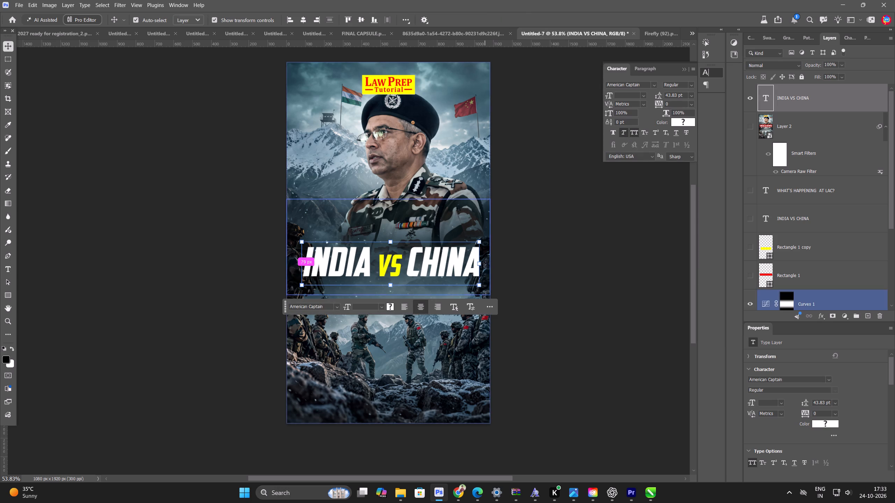
pyautogui.keyDown('ctrl'); pyautogui.moveTo(479, 265); pyautogui.dragTo(483, 242); pyautogui.keyUp('ctrl')
pyautogui.moveTo(449, 250); pyautogui.dragTo(447, 250)
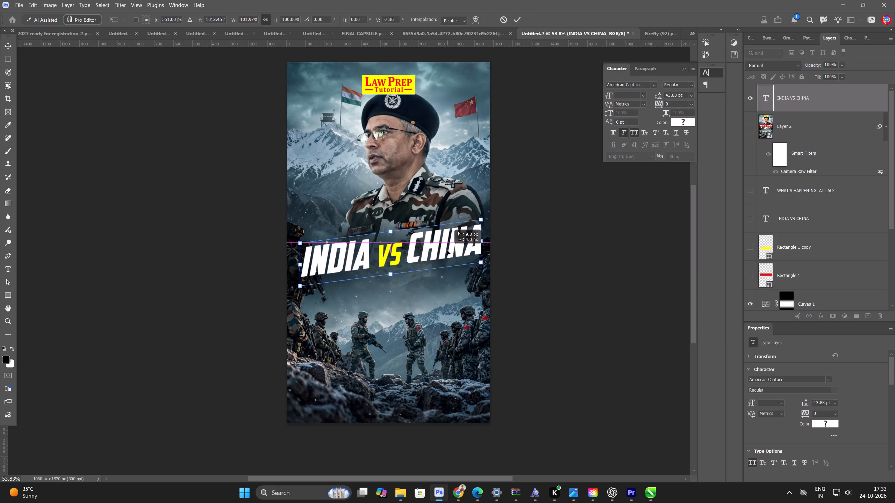
pyautogui.moveTo(447, 250); pyautogui.dragTo(445, 250)
pyautogui.click(516, 20)
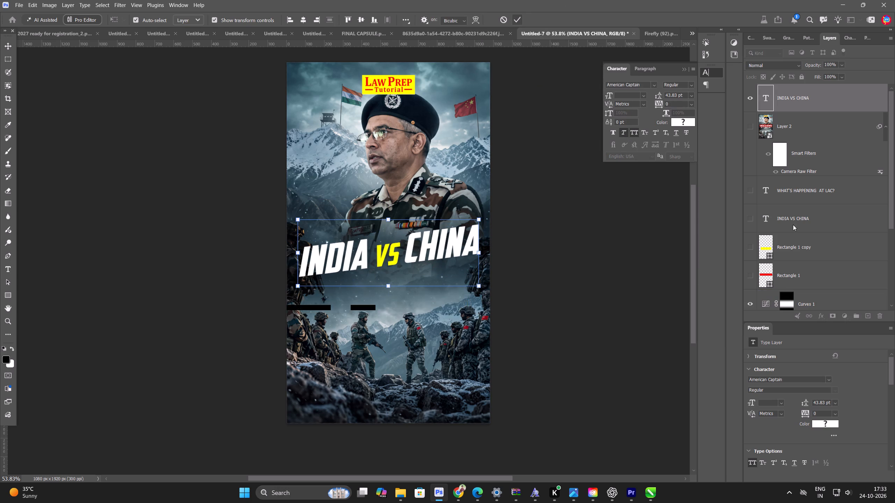
# Show the WHAT'S HAPPENING AT LAC? layer, reorder it directly below the new INDIA VS CHINA layer, and apply faux italic.
pyautogui.click(754, 192)
pyautogui.moveTo(801, 192); pyautogui.dragTo(804, 122)
pyautogui.scroll(1, 550, 236)
pyautogui.click(625, 134)
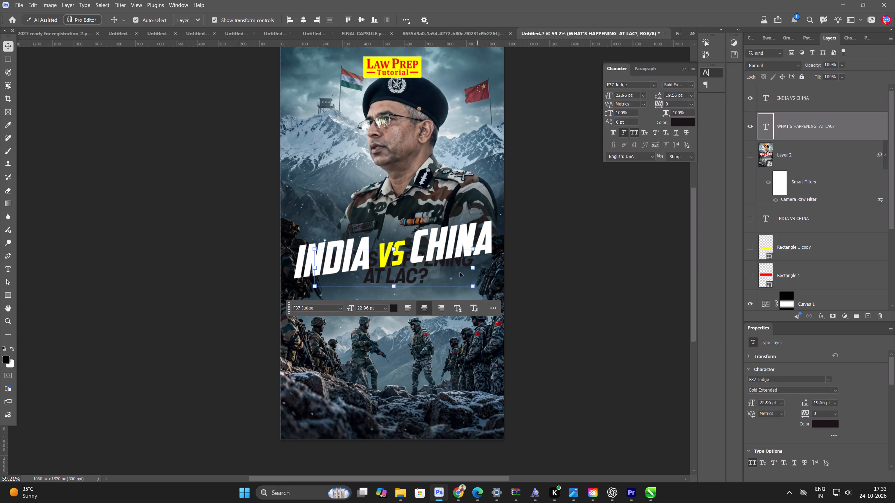
# Move the WHAT'S HAPPENING AT LAC? subtitle beneath the title and skew it vertically by about -7° to match the title's slant.
pyautogui.moveTo(416, 280); pyautogui.dragTo(423, 309)
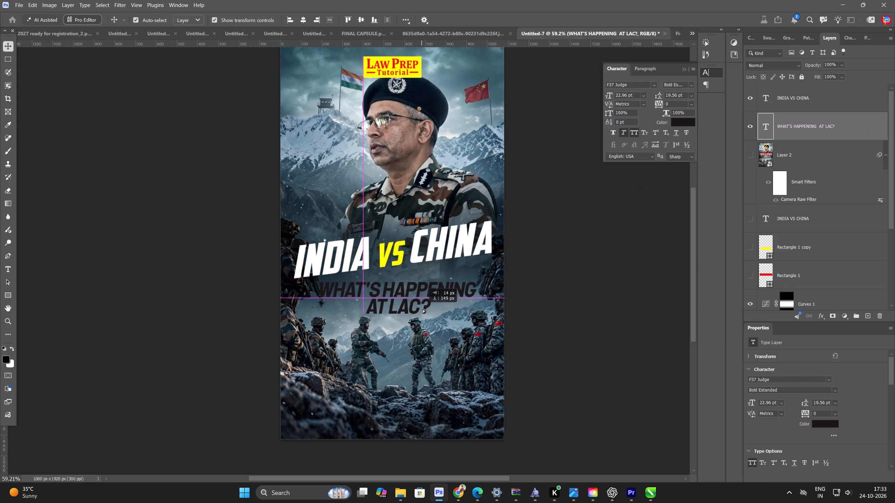
pyautogui.moveTo(423, 309); pyautogui.dragTo(421, 310)
pyautogui.keyDown('ctrl'); pyautogui.moveTo(478, 303); pyautogui.dragTo(478, 298); pyautogui.keyUp('ctrl')
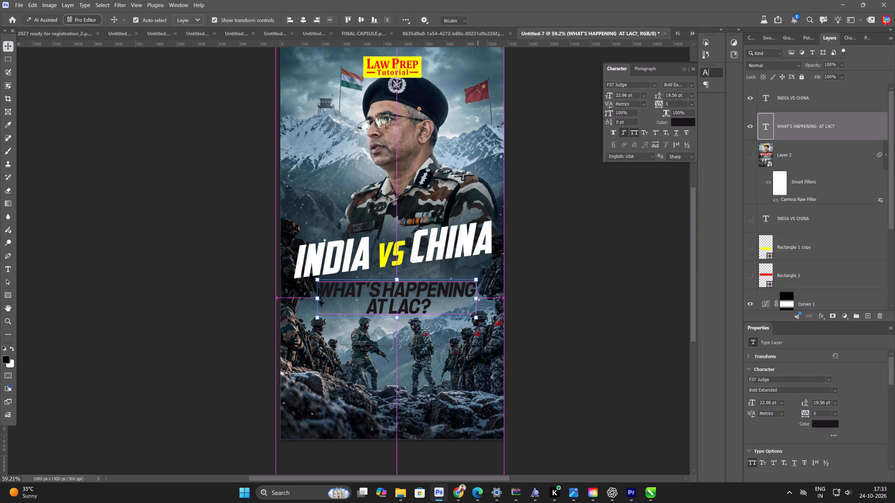
pyautogui.keyDown('ctrl'); pyautogui.moveTo(478, 298); pyautogui.dragTo(480, 283); pyautogui.keyUp('ctrl')
pyautogui.click(681, 124)
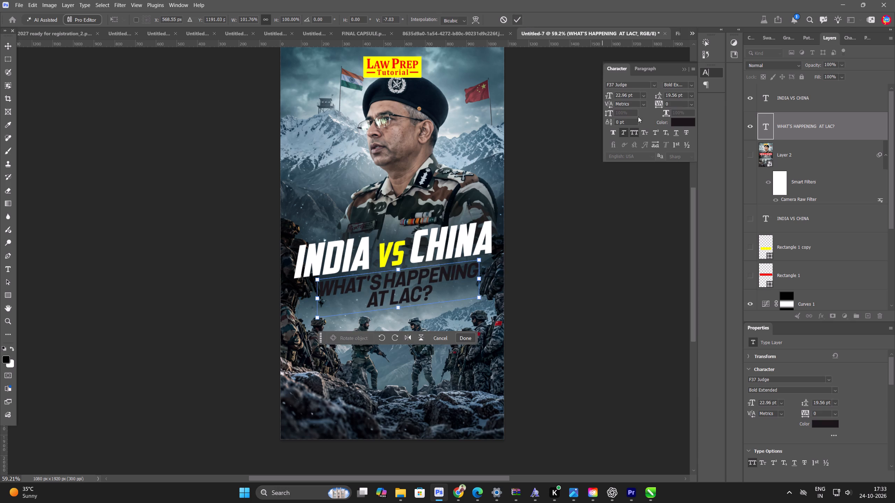
pyautogui.moveTo(517, 17); pyautogui.dragTo(522, 20)
# Change the WHAT'S HAPPENING AT LAC? subtitle colour to white.
pyautogui.click(681, 125)
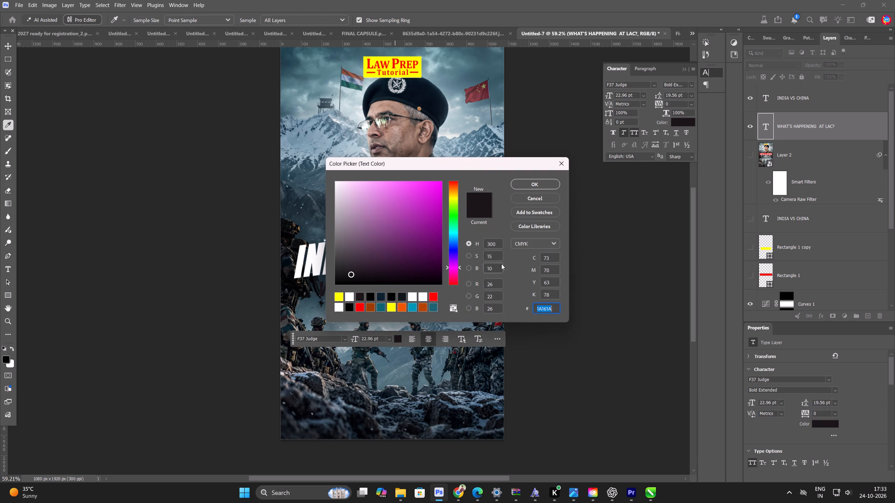
pyautogui.moveTo(386, 246); pyautogui.dragTo(245, 95)
pyautogui.click(538, 184)
pyautogui.click(591, 197)
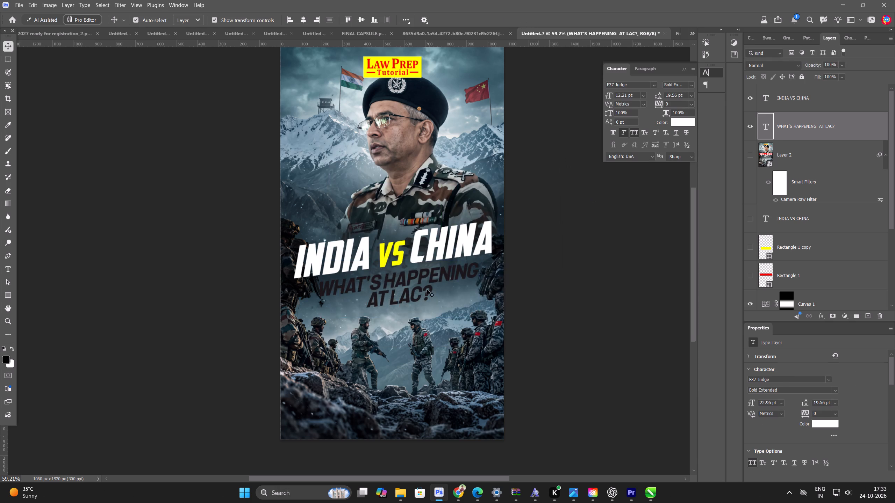
# Nudge the WHAT'S HAPPENING AT LAC? subtitle so it sits tight and centred beneath the INDIA VS CHINA title.
pyautogui.scroll(3, 423, 289)
pyautogui.moveTo(422, 289); pyautogui.dragTo(414, 287)
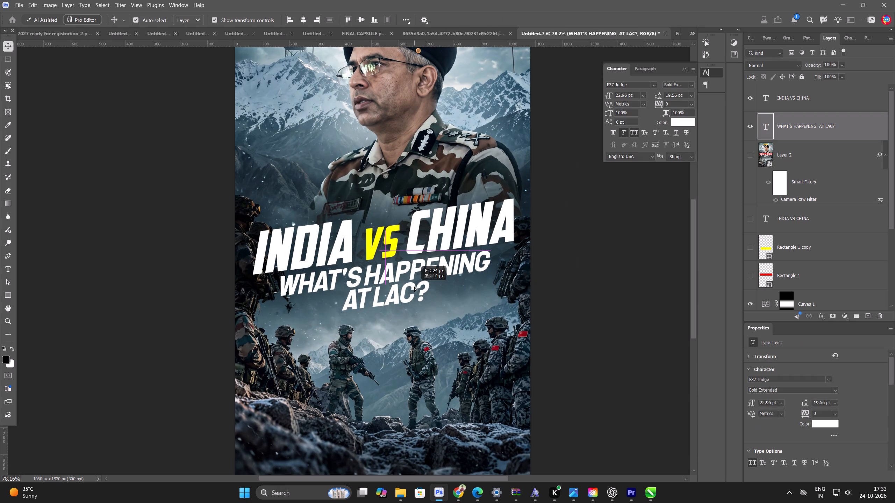
pyautogui.moveTo(414, 287); pyautogui.dragTo(416, 289)
# Scale the INDIA VS CHINA title and its subtitle together to about 102% and deselect them.
pyautogui.keyDown('shift'); pyautogui.click(451, 224); pyautogui.keyUp('shift')
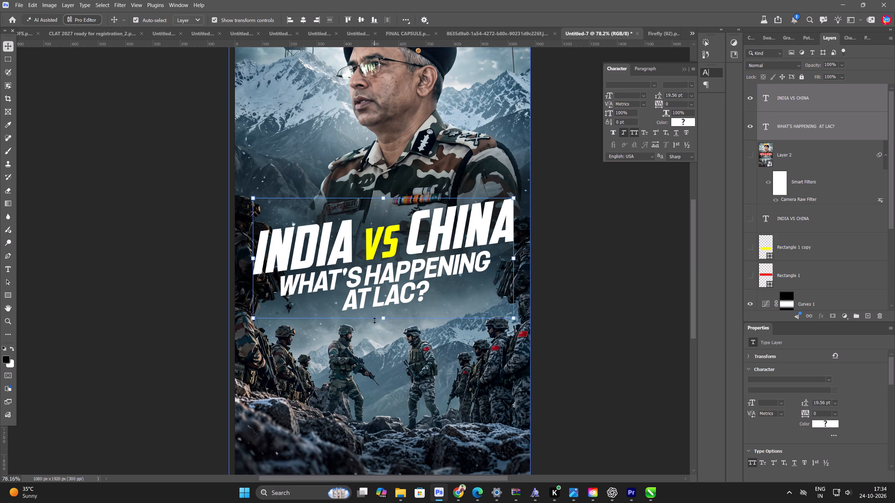
pyautogui.click(386, 319)
pyautogui.click(521, 20)
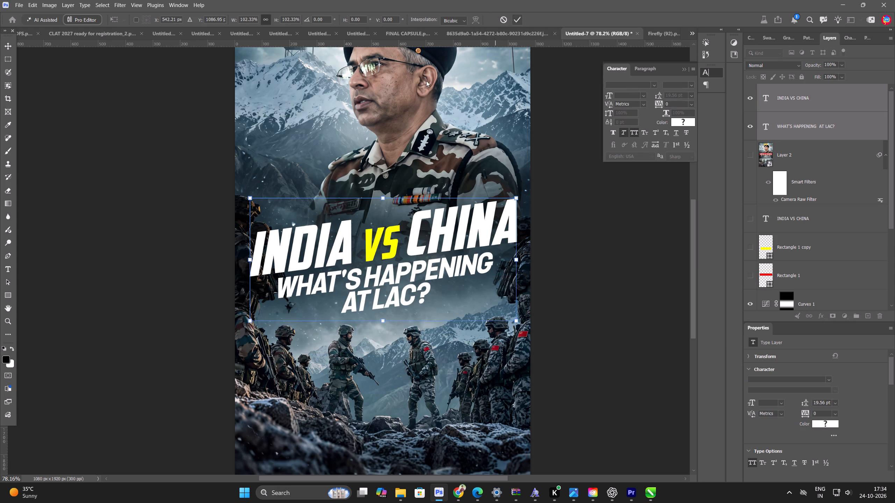
pyautogui.moveTo(143, 233); pyautogui.dragTo(147, 235)
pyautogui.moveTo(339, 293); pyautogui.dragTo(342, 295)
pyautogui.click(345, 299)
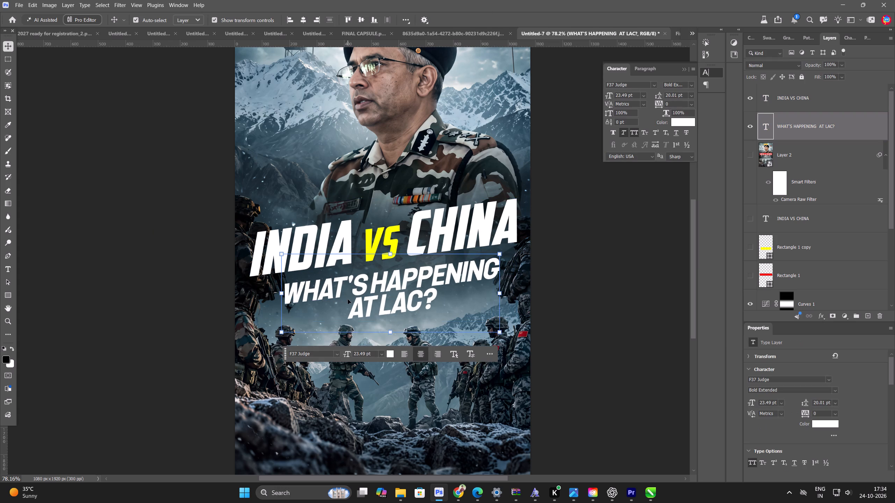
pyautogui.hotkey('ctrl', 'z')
# Cut the AT LAC? line out of the subtitle text, leaving only WHAT'S HAPPENING, and finish editing.
pyautogui.doubleClick(348, 300)
pyautogui.click(340, 304)
pyautogui.moveTo(336, 307); pyautogui.dragTo(474, 293)
pyautogui.hotkey('ctrl', 'x')
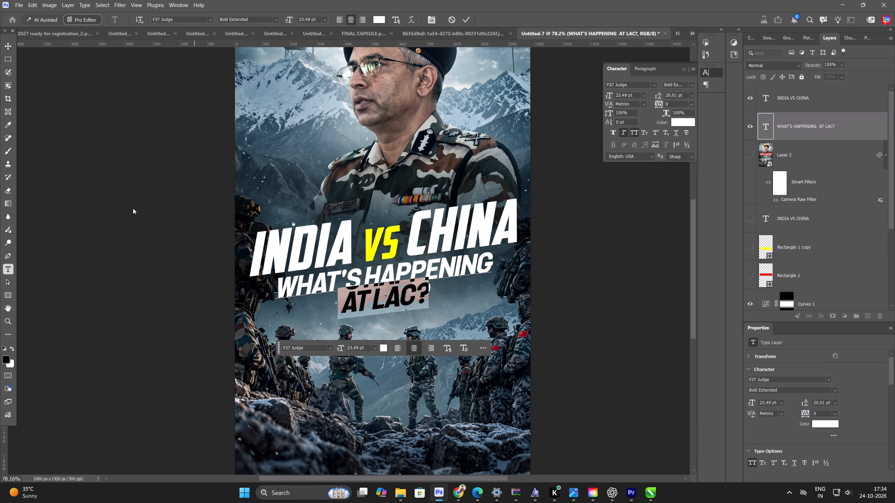
pyautogui.click(2, 43)
pyautogui.click(45, 147)
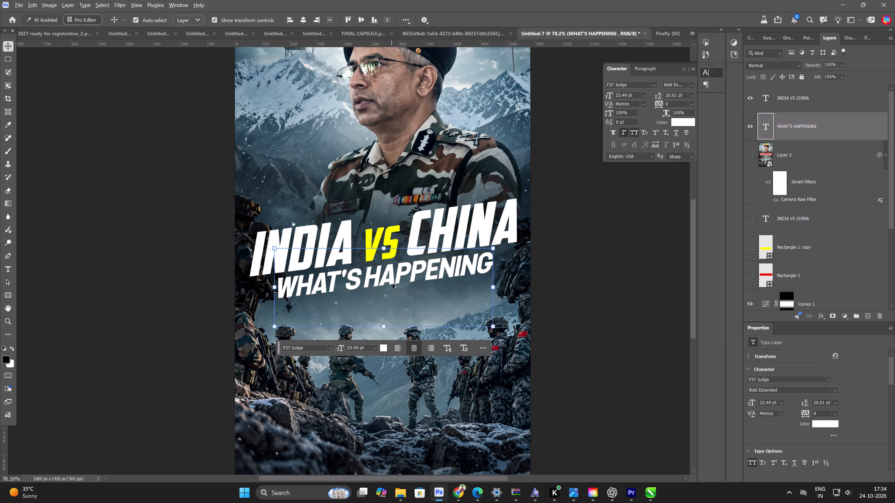
# Duplicate the WHAT'S HAPPENING line just below itself and replace the copy's text with the cut AT LAC? wording.
pyautogui.keyDown('alt'); pyautogui.moveTo(394, 281); pyautogui.dragTo(394, 313); pyautogui.keyUp('alt')
pyautogui.doubleClick(394, 313)
pyautogui.hotkey('ctrl', 'v')
# Enlarge the AT LAC? text to 43 pt and place it beneath WHAT'S HAPPENING without overlapping it.
pyautogui.hotkey('ctrl', 'a')
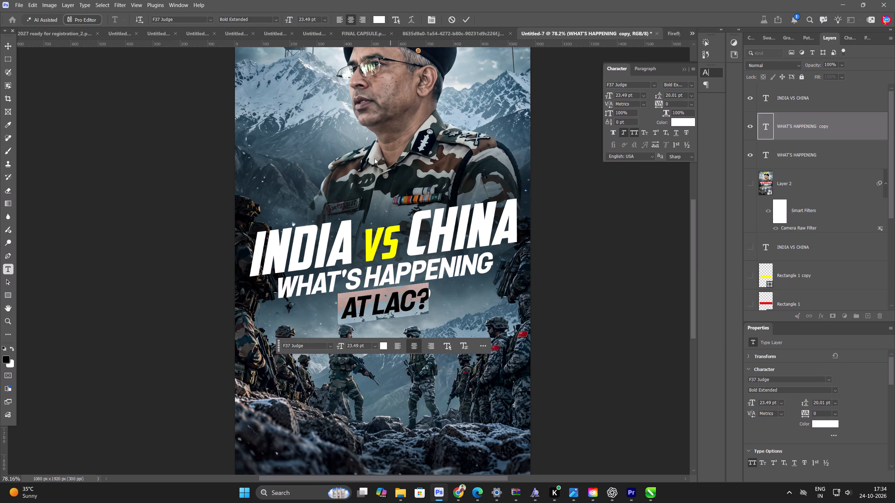
pyautogui.moveTo(288, 21); pyautogui.dragTo(297, 24)
pyautogui.click(12, 45)
pyautogui.moveTo(426, 294); pyautogui.dragTo(427, 311)
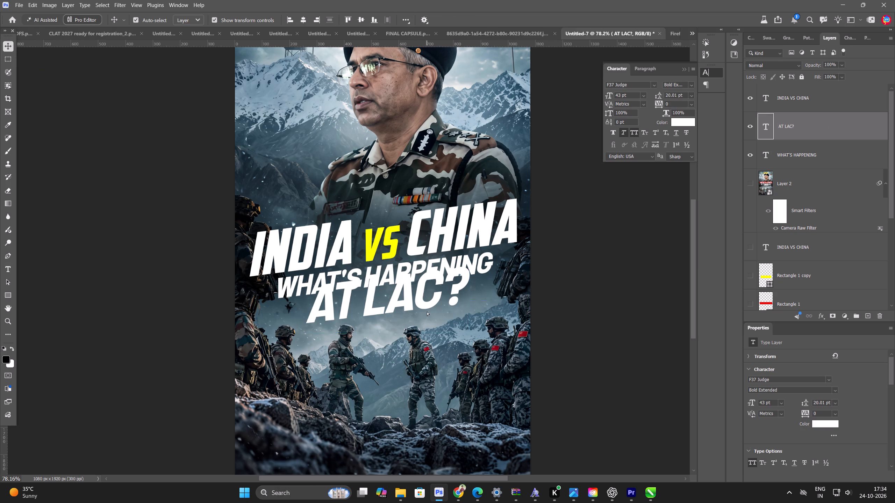
pyautogui.moveTo(427, 311); pyautogui.dragTo(425, 310)
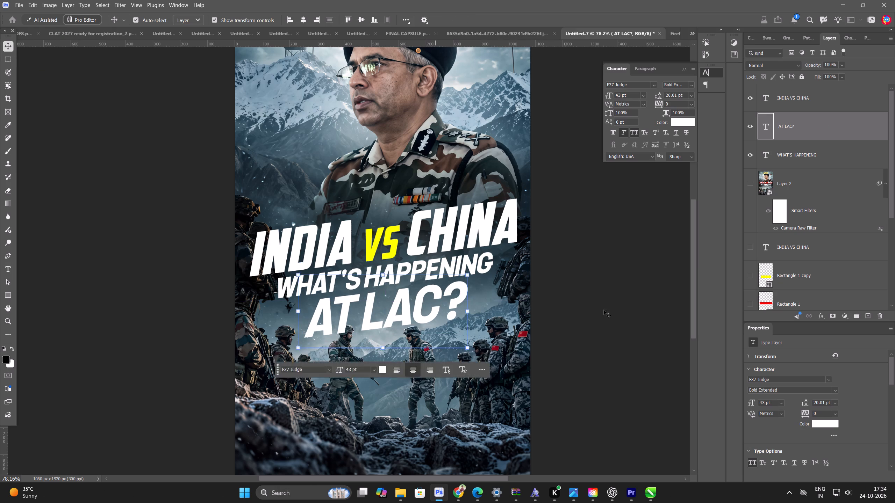
pyautogui.click(630, 310)
# Draw a red rectangle about 604 x 160 px over AT LAC? and move its layer below the WHAT'S HAPPENING text.
pyautogui.scroll(7, 417, 350)
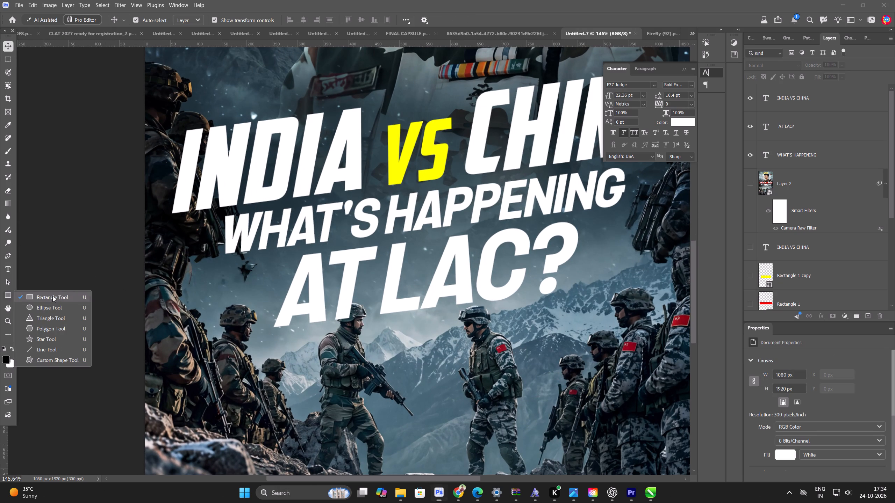
pyautogui.moveTo(58, 297); pyautogui.dragTo(63, 297)
pyautogui.moveTo(266, 250); pyautogui.dragTo(563, 322)
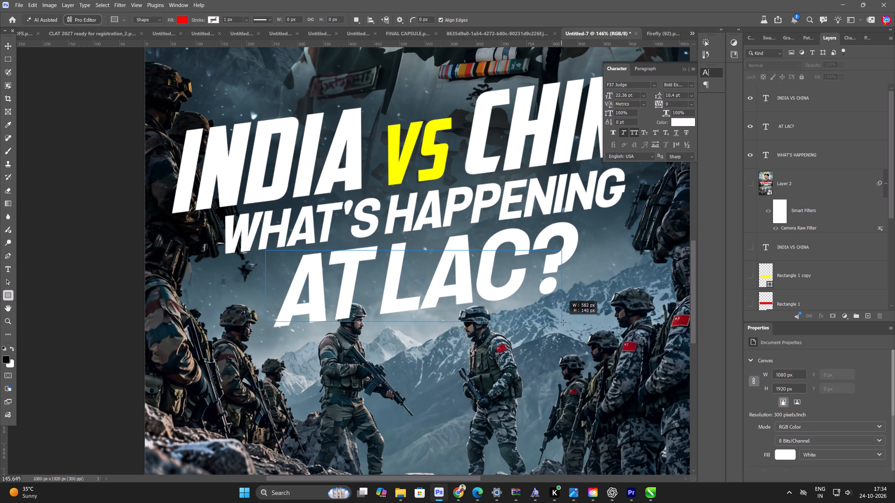
pyautogui.moveTo(563, 322); pyautogui.dragTo(572, 331)
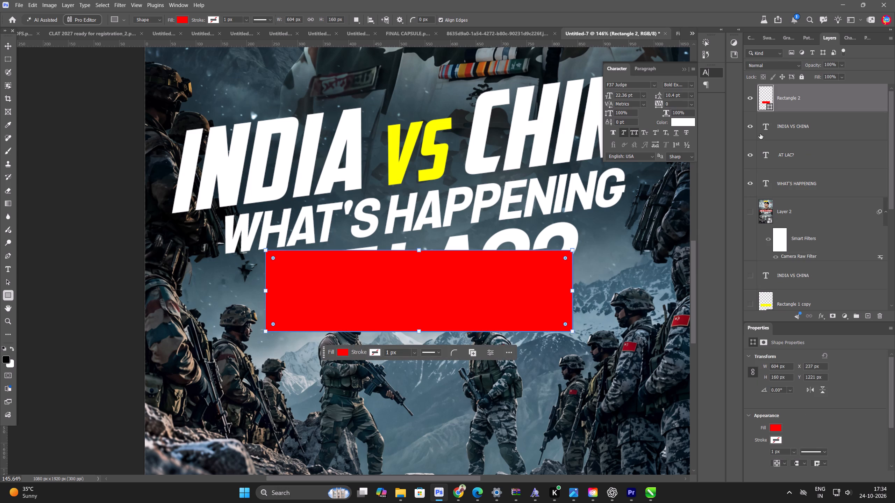
pyautogui.moveTo(796, 101); pyautogui.dragTo(787, 189)
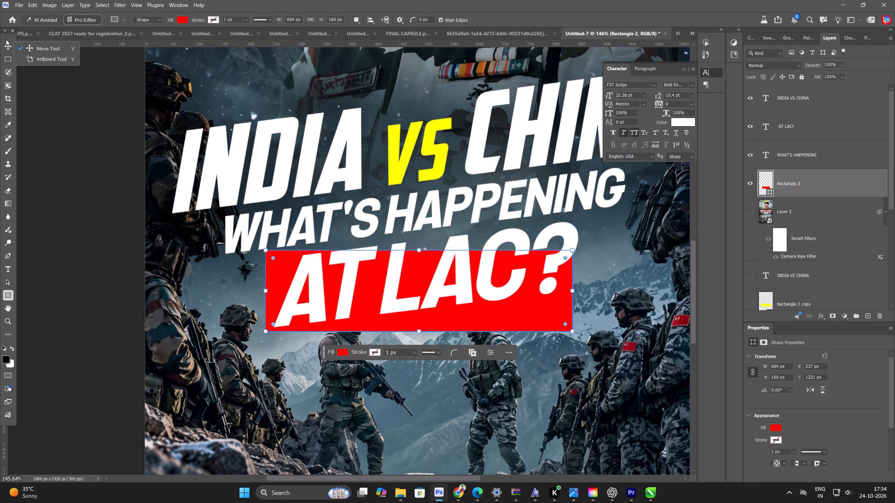
# Skew the red rectangle vertically by about -5.9° so it follows the slant of the AT LAC? text.
pyautogui.moveTo(6, 37); pyautogui.dragTo(6, 41)
pyautogui.click(5, 51)
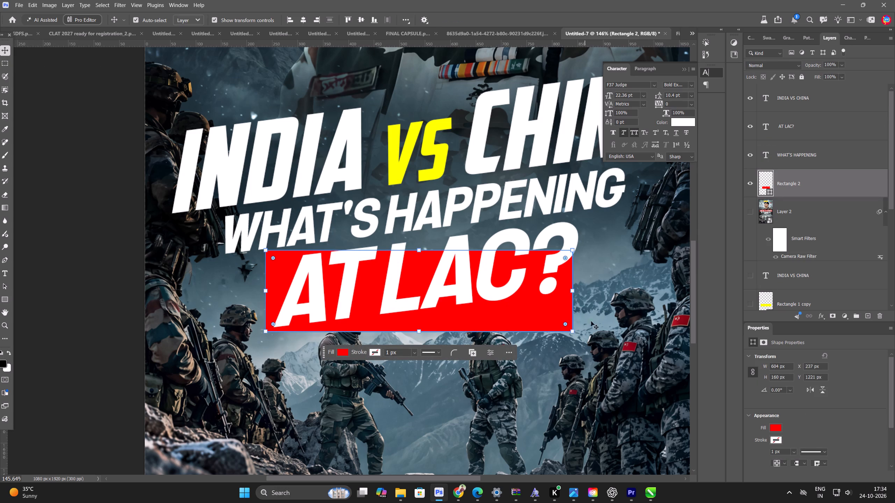
pyautogui.keyDown('ctrl'); pyautogui.moveTo(575, 292); pyautogui.dragTo(587, 260); pyautogui.keyUp('ctrl')
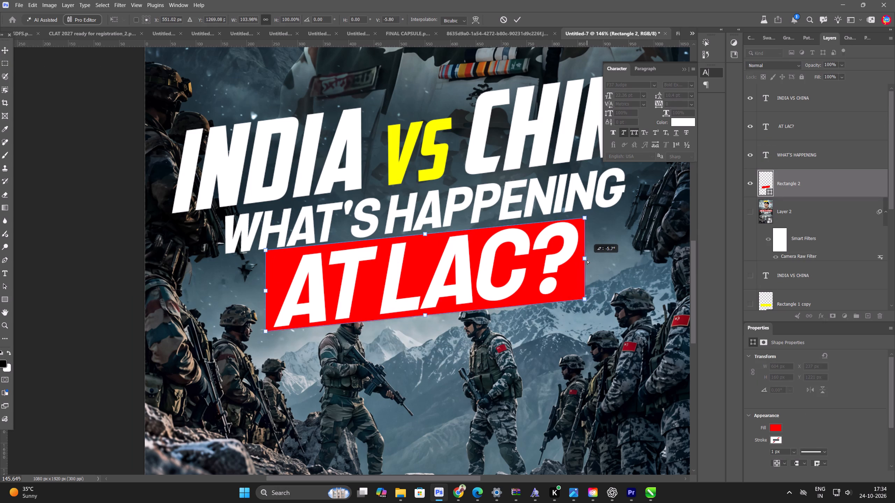
pyautogui.keyDown('ctrl'); pyautogui.moveTo(587, 260); pyautogui.dragTo(589, 258); pyautogui.keyUp('ctrl')
pyautogui.click(518, 19)
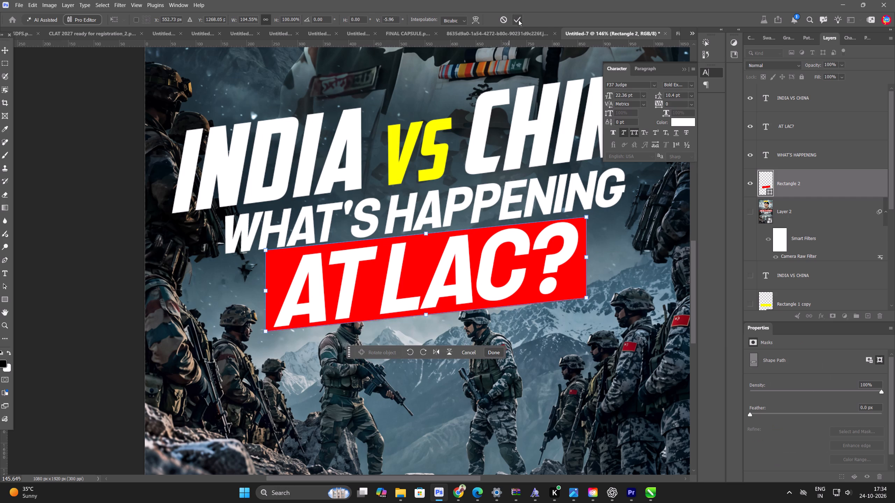
# Space out the title lines by moving AT LAC? with its red box slightly down and INDIA VS CHINA slightly up.
pyautogui.keyDown('shift'); pyautogui.click(526, 228); pyautogui.keyUp('shift')
pyautogui.moveTo(526, 239); pyautogui.dragTo(526, 247)
pyautogui.moveTo(510, 193); pyautogui.dragTo(510, 197)
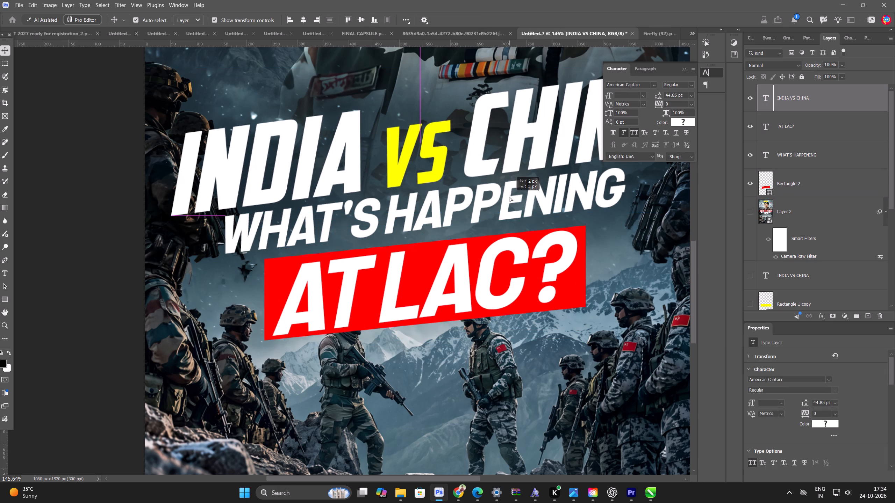
pyautogui.moveTo(510, 197); pyautogui.dragTo(510, 189)
pyautogui.click(511, 215)
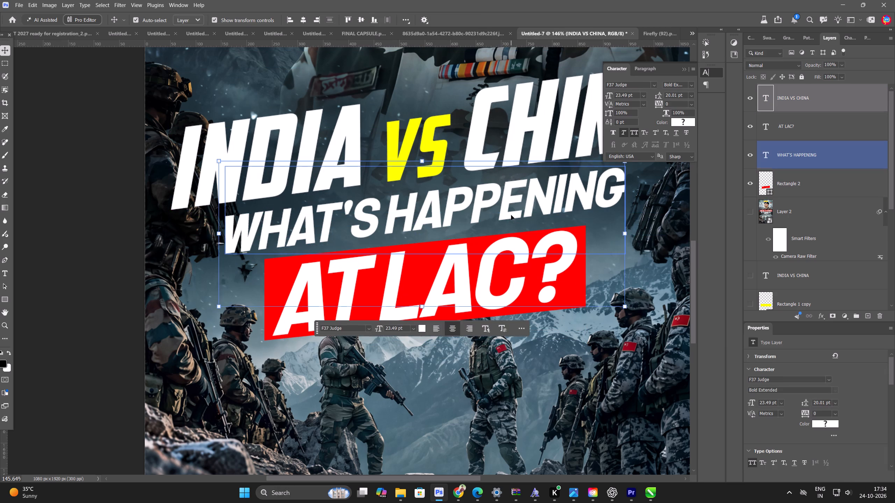
pyautogui.click(508, 215)
pyautogui.scroll(-7, 342, 218)
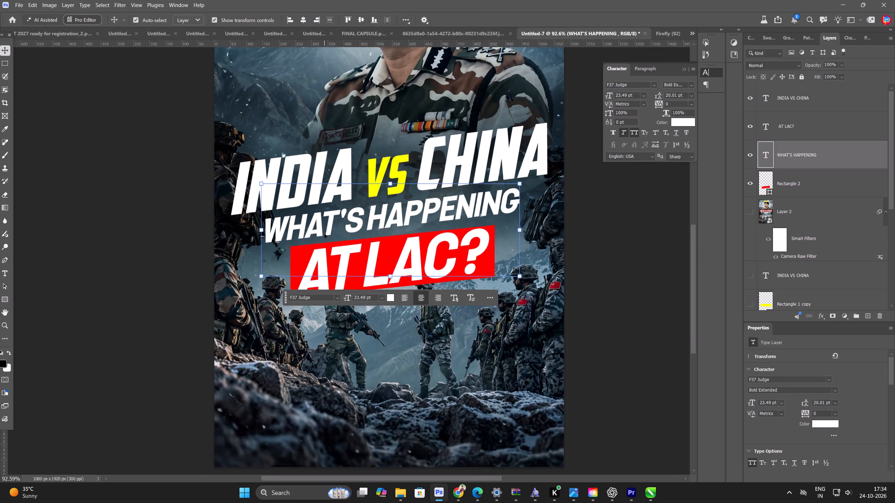
pyautogui.scroll(-4, 324, 234)
pyautogui.click(151, 277)
# Nudge AT LAC? and its red box together up three increments towards WHAT'S HAPPENING.
pyautogui.scroll(5, 313, 230)
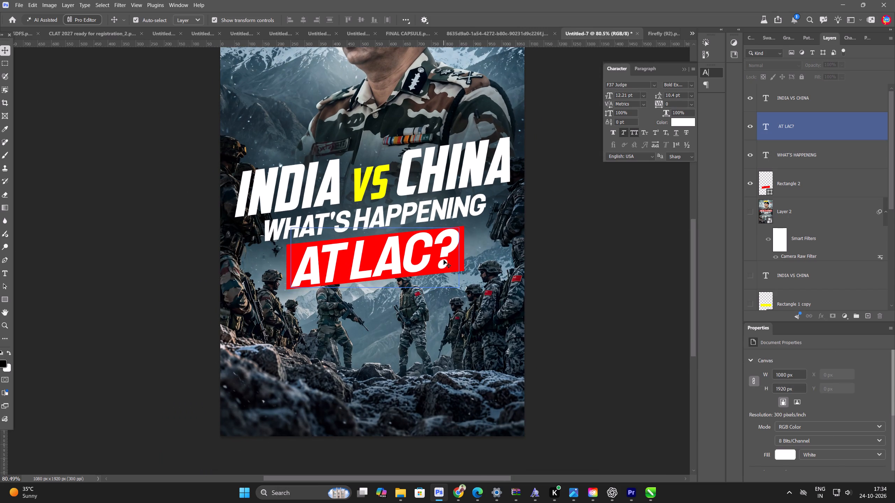
pyautogui.click(444, 260)
pyautogui.keyDown('ctrl'); pyautogui.click(809, 179); pyautogui.keyUp('ctrl')
pyautogui.press('Up')
pyautogui.press('Up')
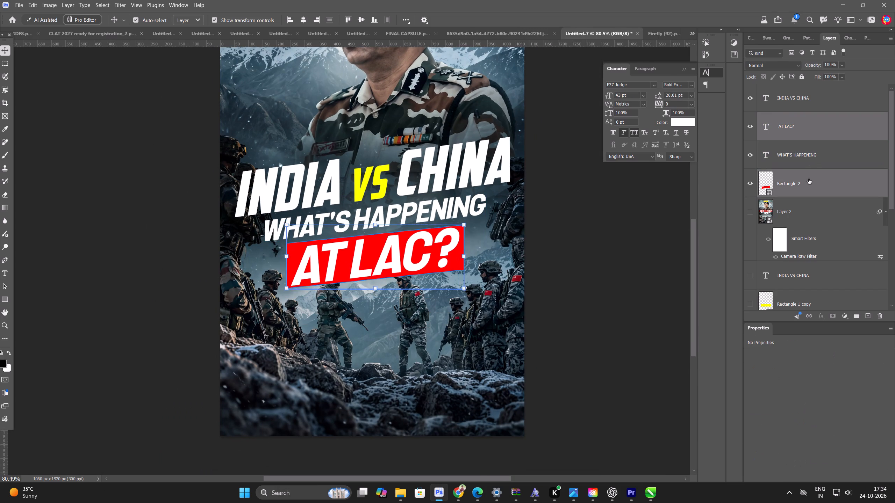
pyautogui.press('Up')
# Align INDIA VS CHINA, WHAT'S HAPPENING, AT LAC? and the red box on their horizontal centres.
pyautogui.keyDown('shift'); pyautogui.click(466, 204); pyautogui.keyUp('shift')
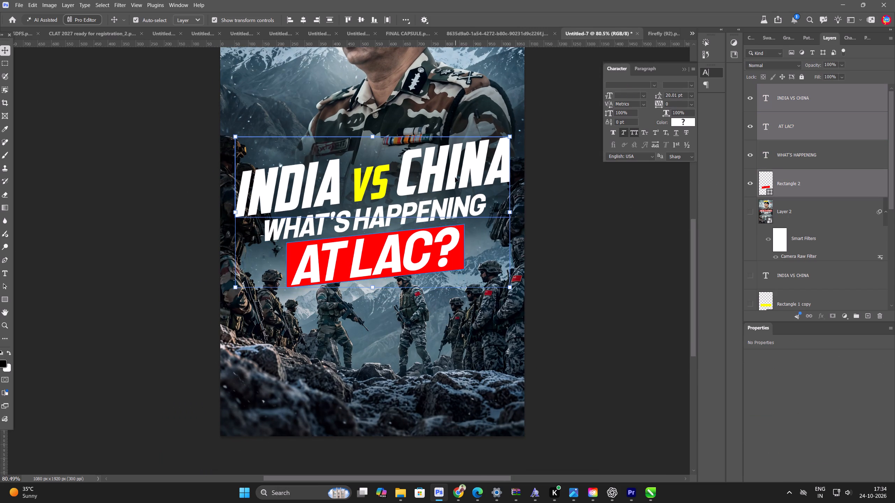
pyautogui.keyDown('shift'); pyautogui.click(434, 222); pyautogui.keyUp('shift')
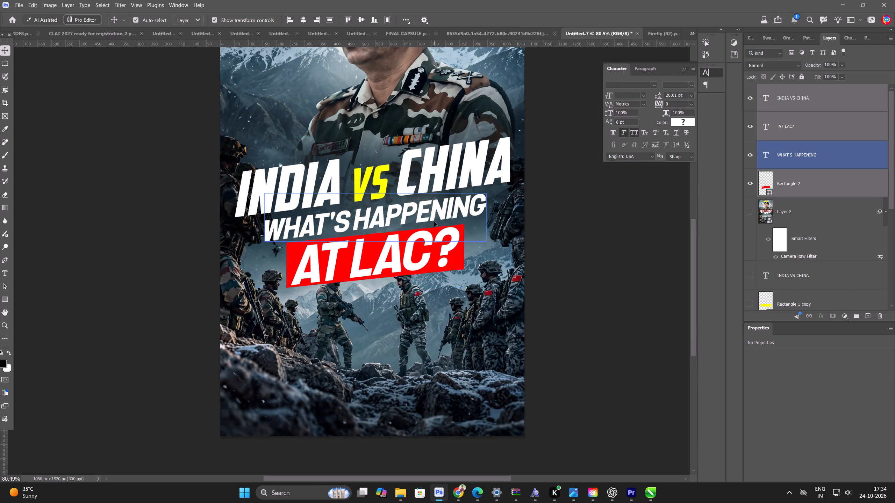
pyautogui.click(303, 23)
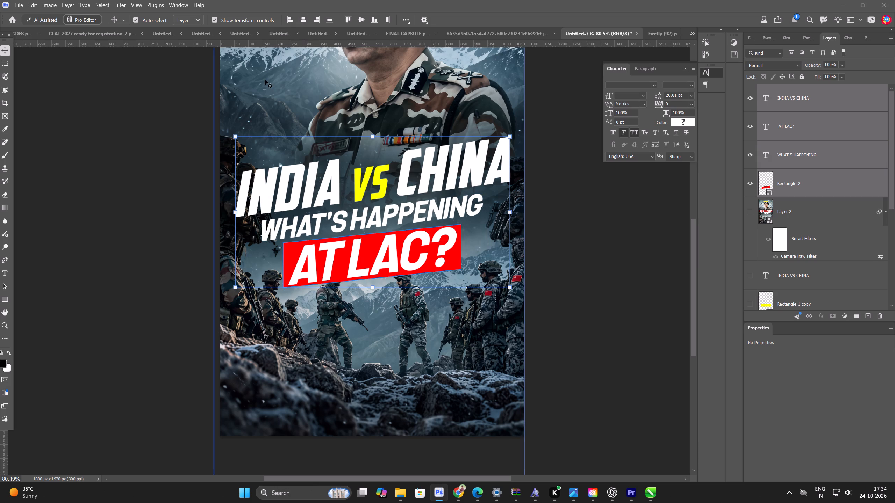
# Convert the three title text layers and the red box into a single smart object.
pyautogui.scroll(-11, 400, 141)
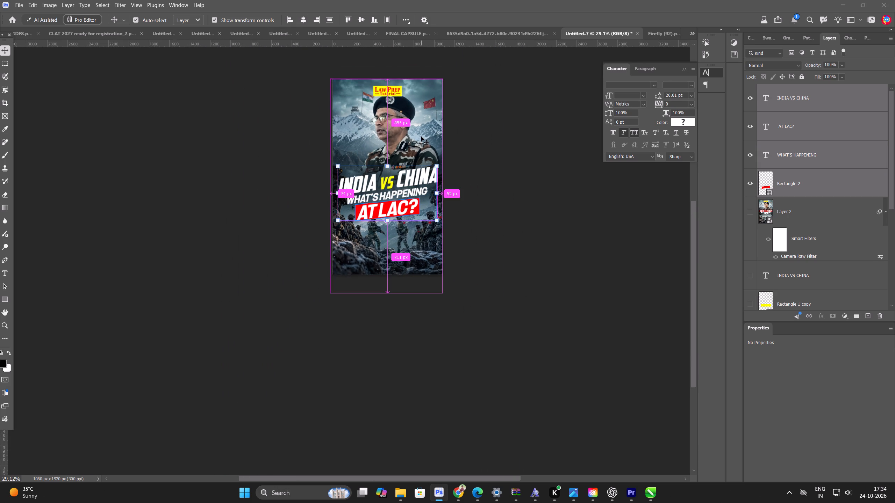
pyautogui.hotkey('ctrl', '0')
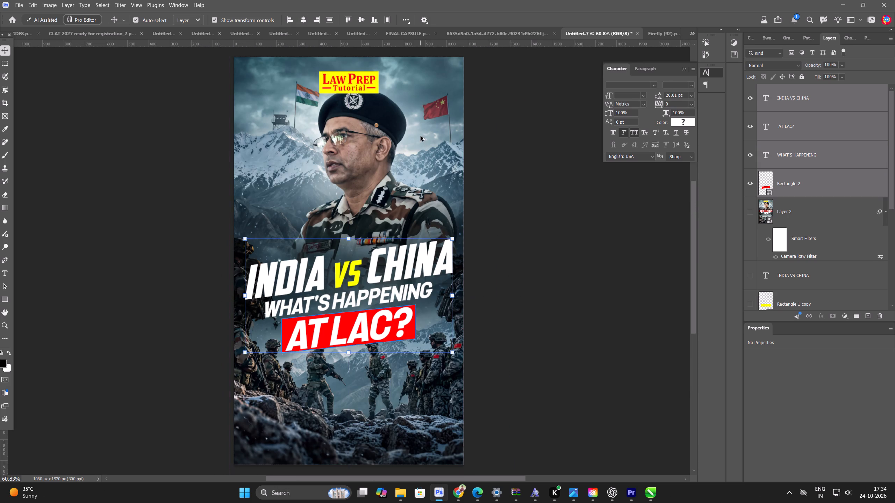
pyautogui.hotkey('ctrl', 'alt', 'q')
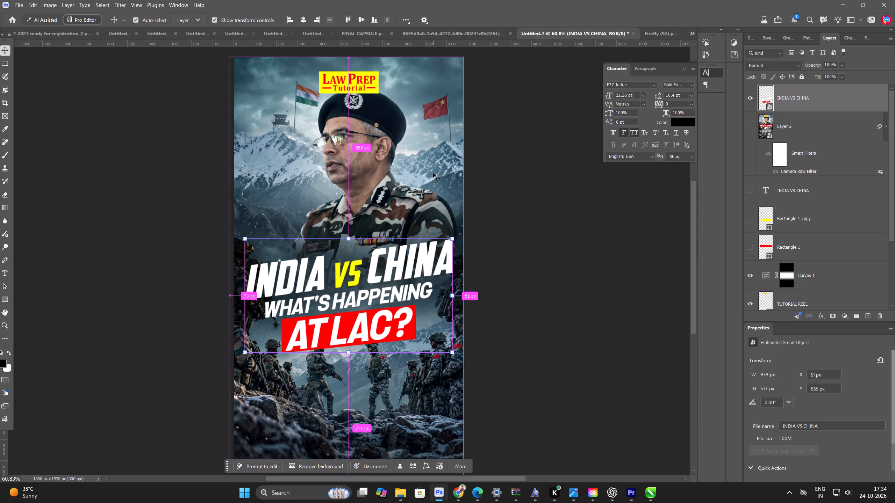
# Duplicate the title smart object and start a Path Blur on the copy, angled along the title's slant with 158 px end point speed.
pyautogui.hotkey('ctrl', 'j')
pyautogui.click(106, 0)
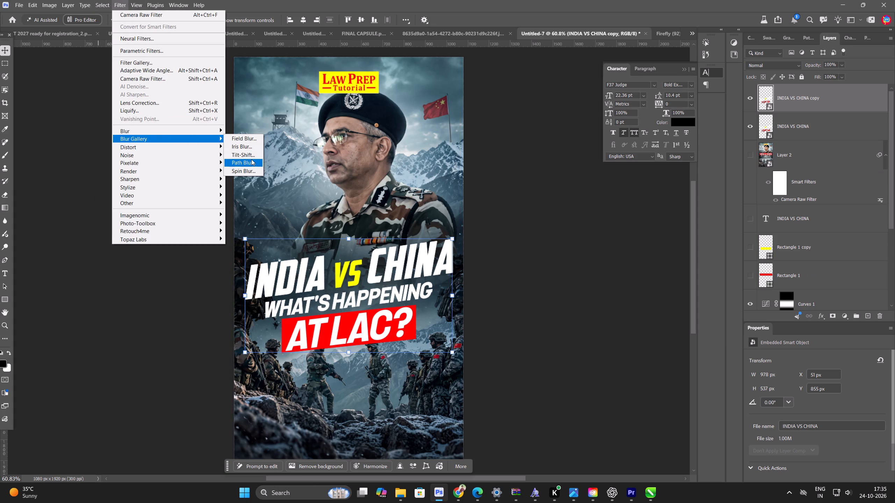
pyautogui.click(251, 160)
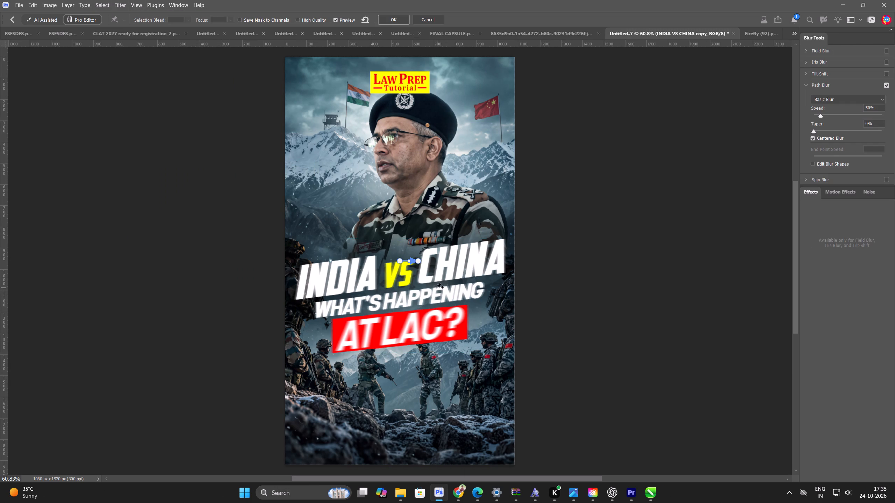
pyautogui.scroll(8, 420, 305)
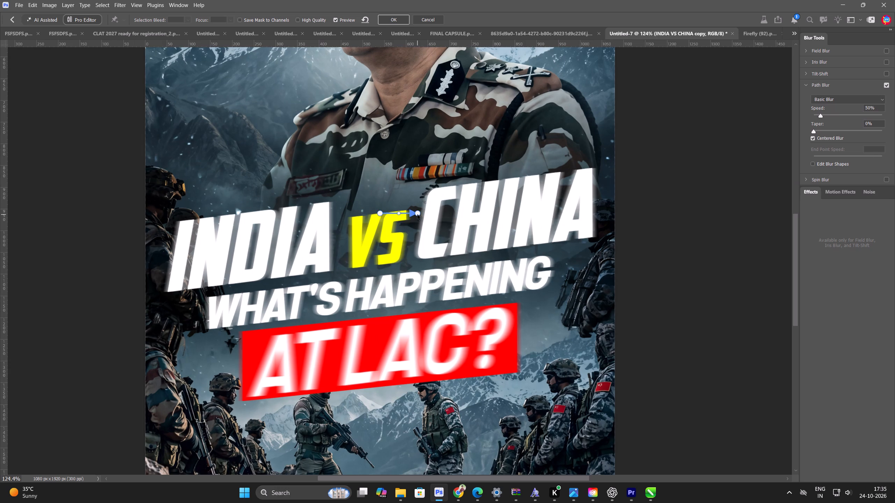
pyautogui.moveTo(417, 214); pyautogui.dragTo(465, 204)
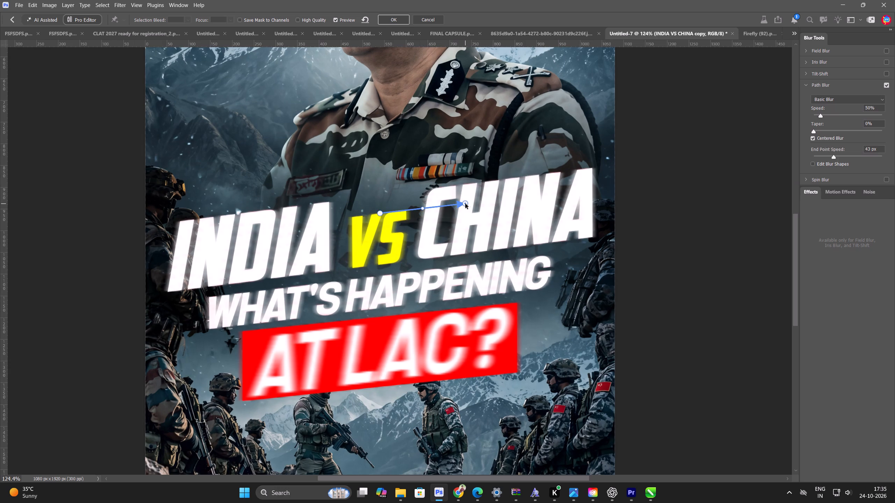
pyautogui.moveTo(469, 204); pyautogui.dragTo(406, 216)
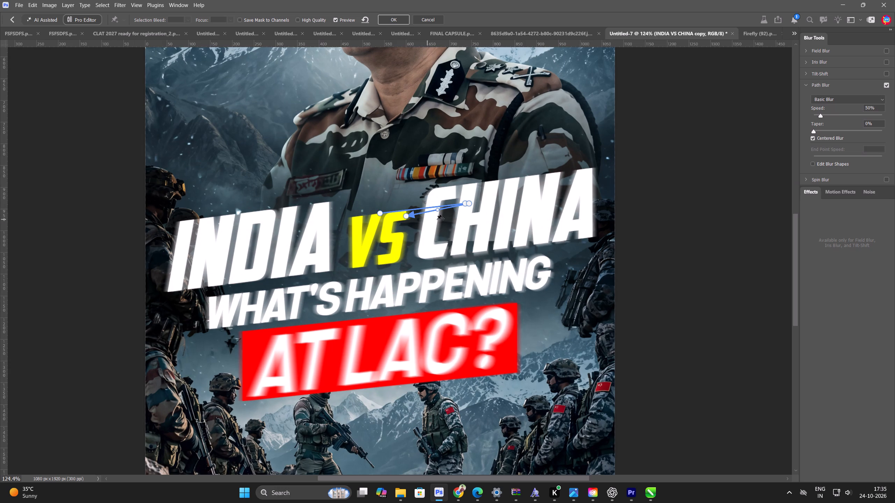
pyautogui.hotkey('ctrl', 'z')
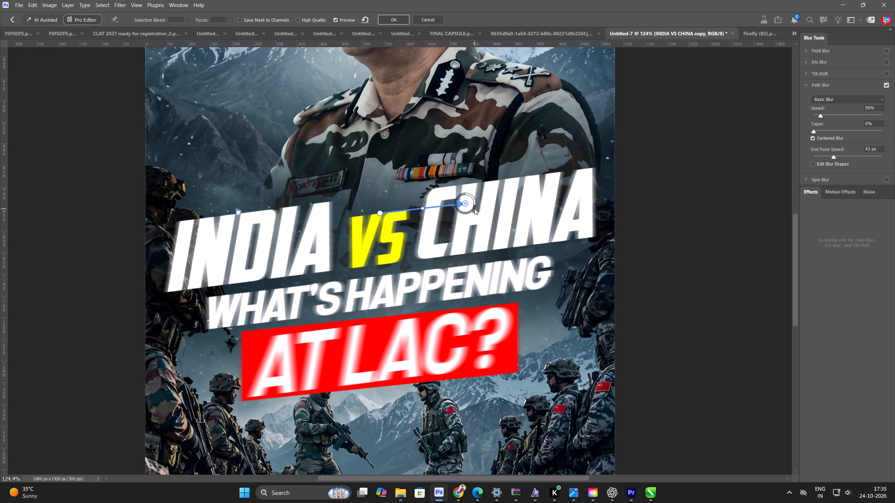
pyautogui.moveTo(473, 209); pyautogui.dragTo(322, 140)
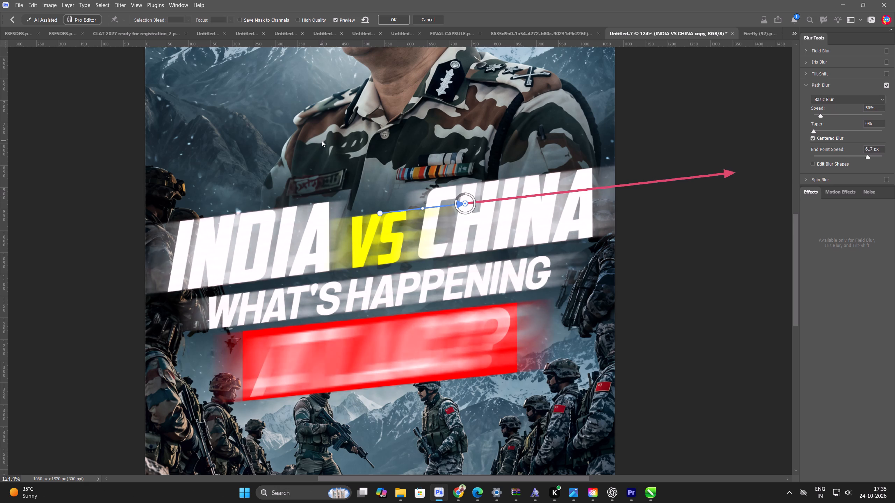
pyautogui.moveTo(322, 140); pyautogui.dragTo(439, 239)
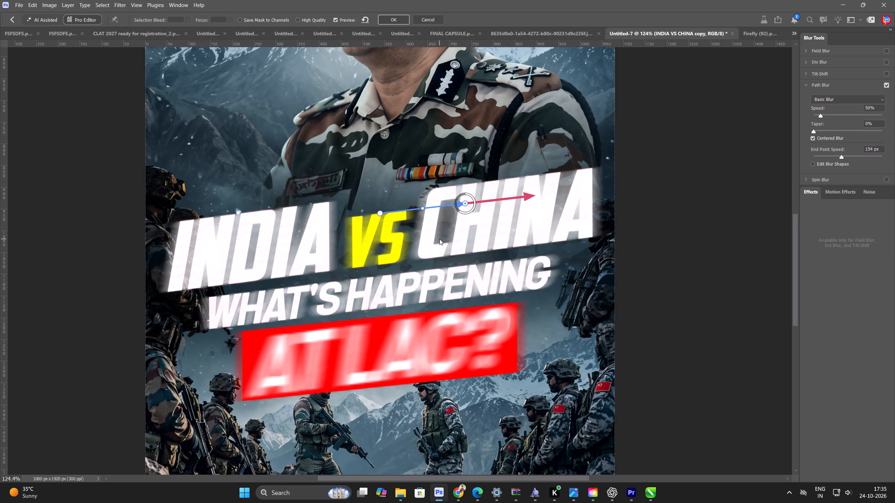
pyautogui.moveTo(439, 239); pyautogui.dragTo(437, 240)
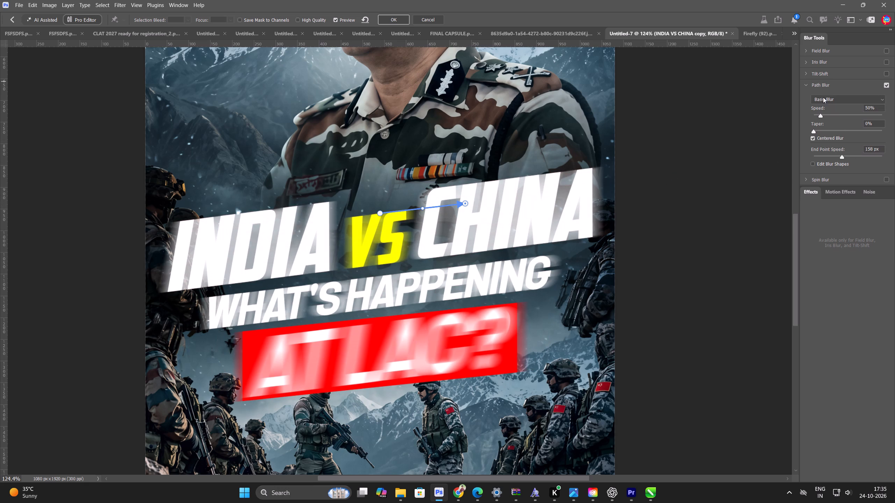
# Raise the Path Blur speed to 382% and apply the blur to the title copy.
pyautogui.moveTo(823, 117); pyautogui.dragTo(849, 118)
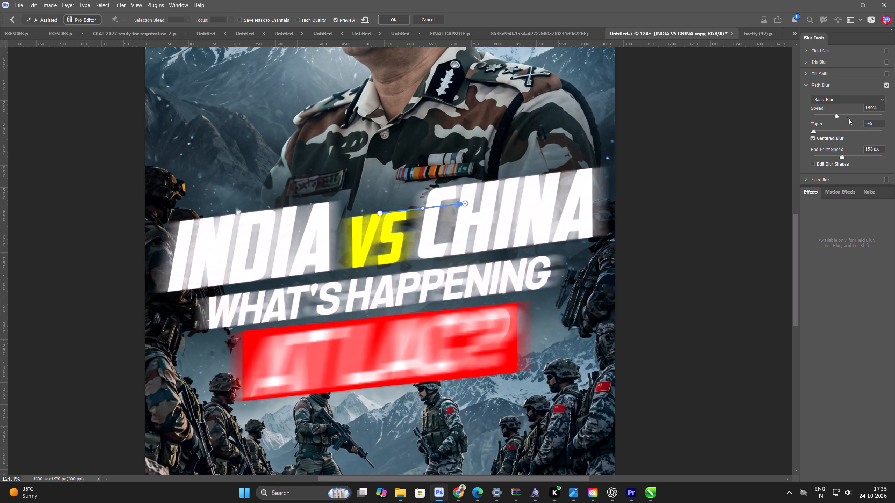
pyautogui.moveTo(849, 118); pyautogui.dragTo(866, 125)
pyautogui.press('Return')
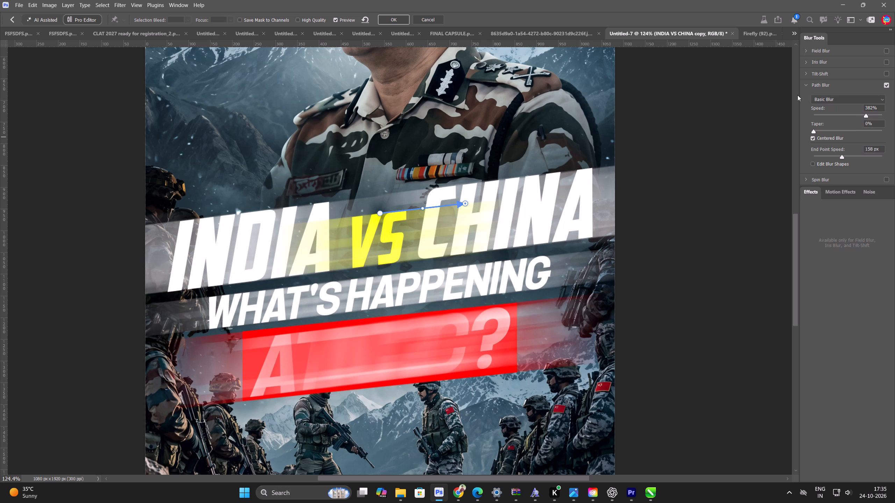
pyautogui.scroll(-9, 628, 119)
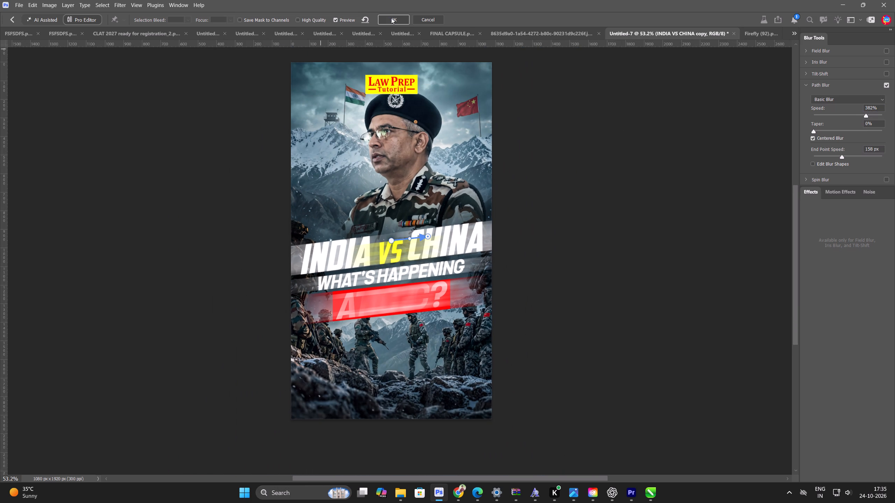
pyautogui.click(391, 18)
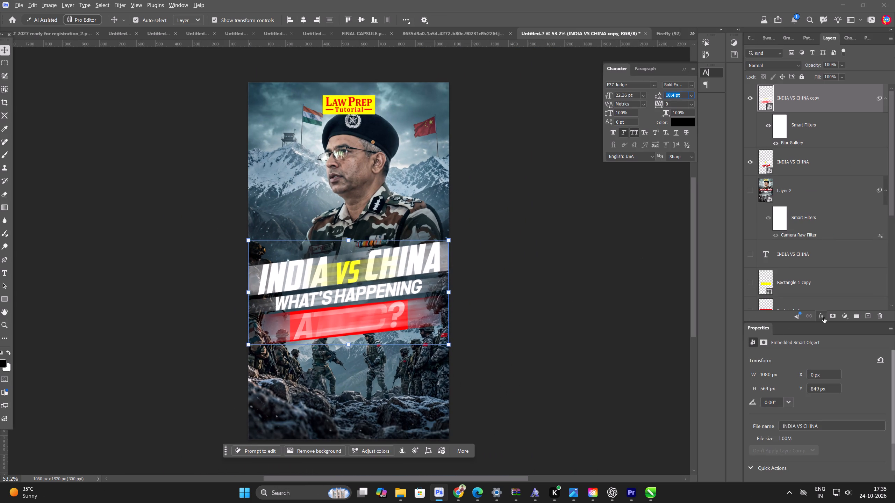
# Add a black mask to the blurred title copy and paint the blur back beside INDIA, CHINA and both ends of the red box.
pyautogui.keyDown('alt'); pyautogui.click(832, 319); pyautogui.keyUp('alt')
pyautogui.press('b')
pyautogui.click(305, 282)
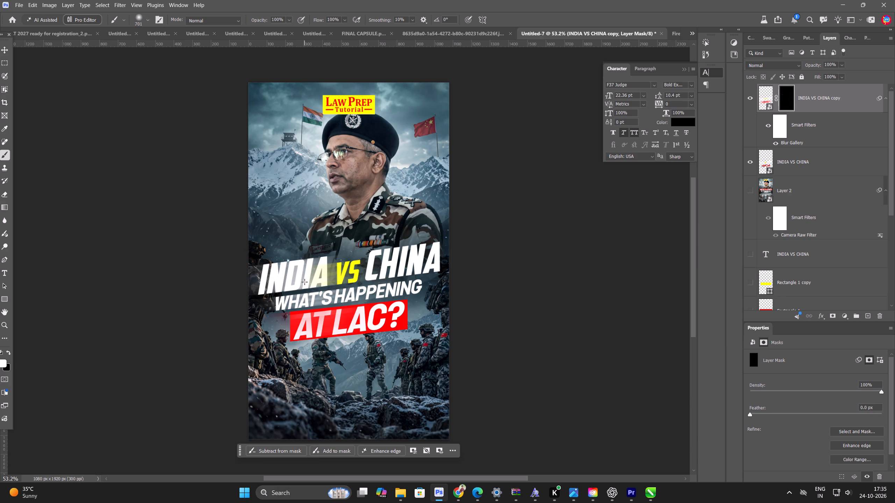
pyautogui.hotkey('ctrl', 'z')
pyautogui.keyDown('alt'); pyautogui.moveTo(307, 278); pyautogui.dragTo(242, 294, button='right'); pyautogui.keyUp('alt')
pyautogui.scroll(7, 244, 295)
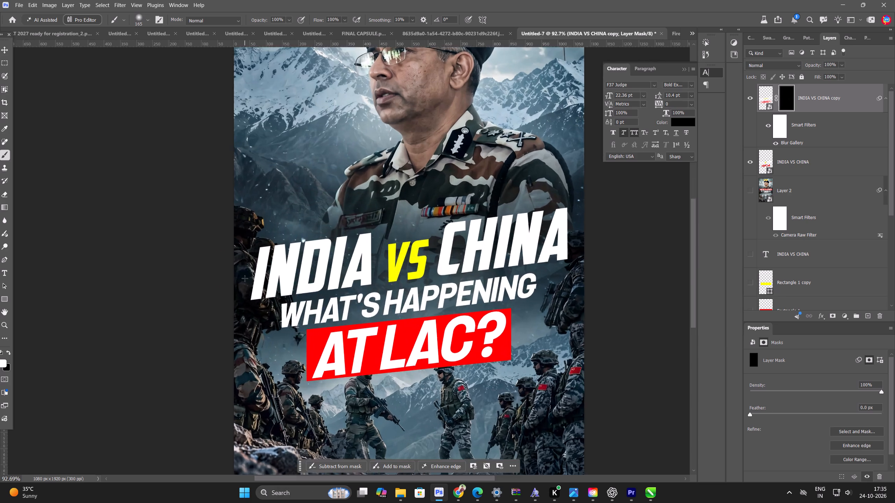
pyautogui.scroll(5, 245, 278)
pyautogui.moveTo(249, 226); pyautogui.dragTo(232, 319)
pyautogui.scroll(-9, 186, 270)
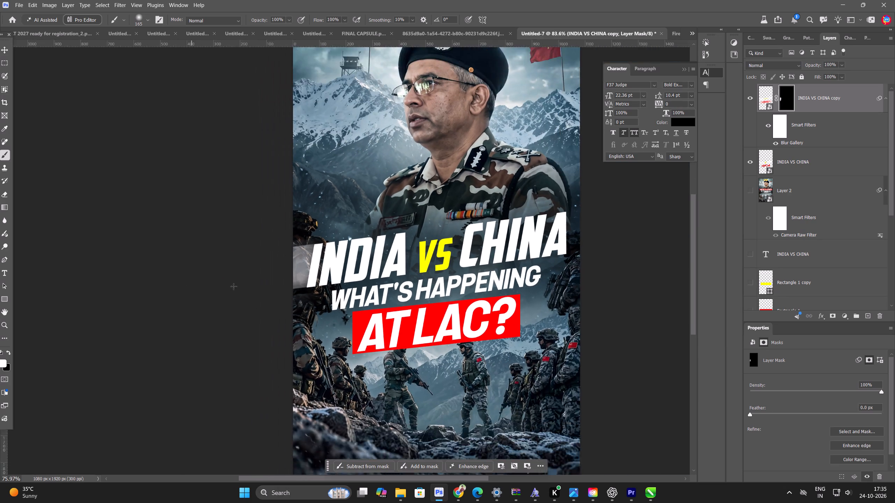
pyautogui.scroll(4, 514, 271)
pyautogui.moveTo(603, 194); pyautogui.dragTo(617, 243)
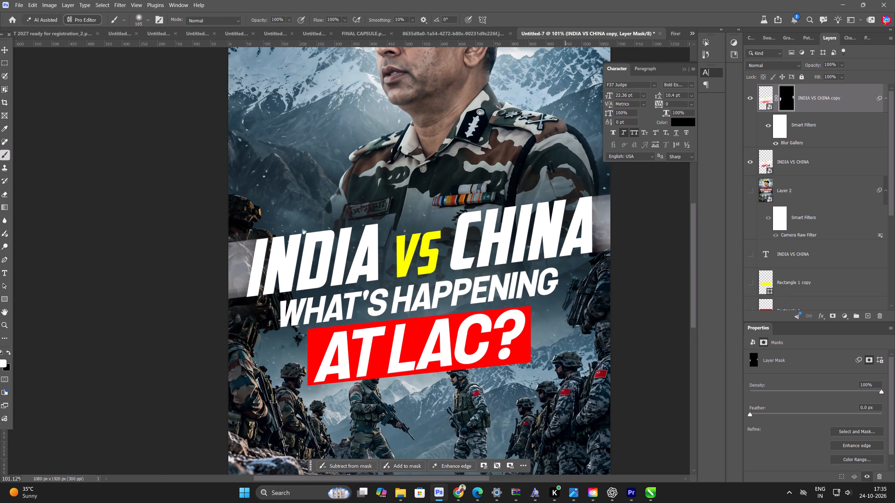
pyautogui.moveTo(555, 312); pyautogui.dragTo(542, 359)
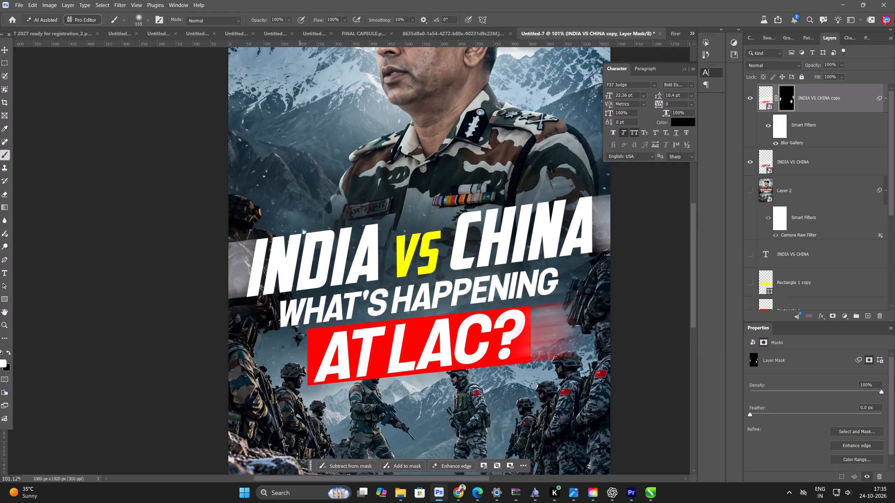
pyautogui.moveTo(297, 341); pyautogui.dragTo(281, 387)
pyautogui.scroll(-11, 217, 367)
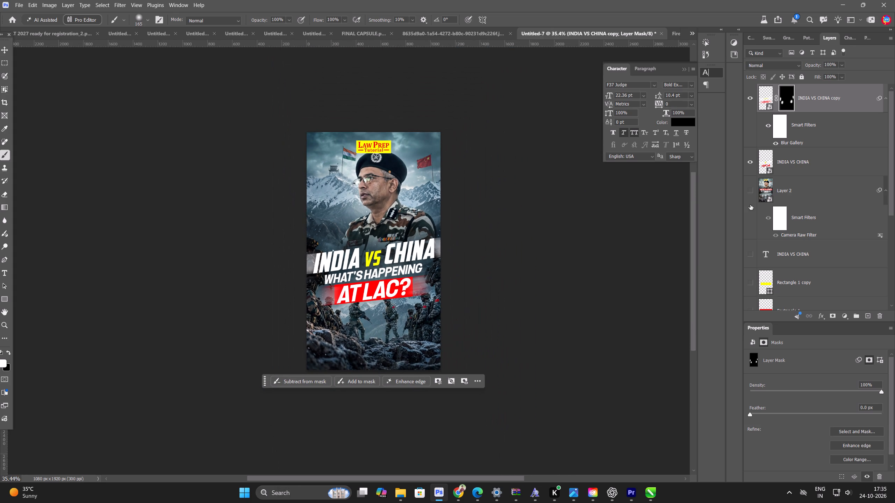
# Generate a soft shadow layer beneath the INDIA VS CHINA title smart object with the shadow plugin.
pyautogui.click(832, 153)
pyautogui.hotkey('ctrl', 'shift', 'F11')
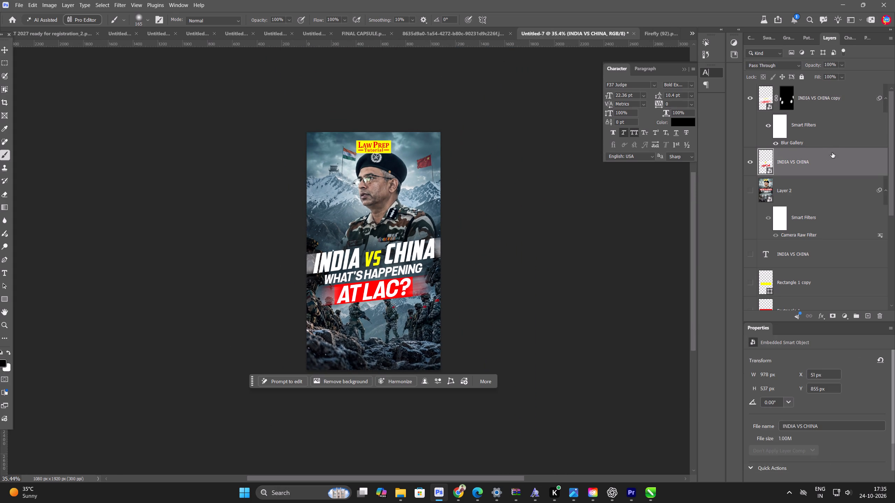
pyautogui.press('Return')
pyautogui.press('Return')
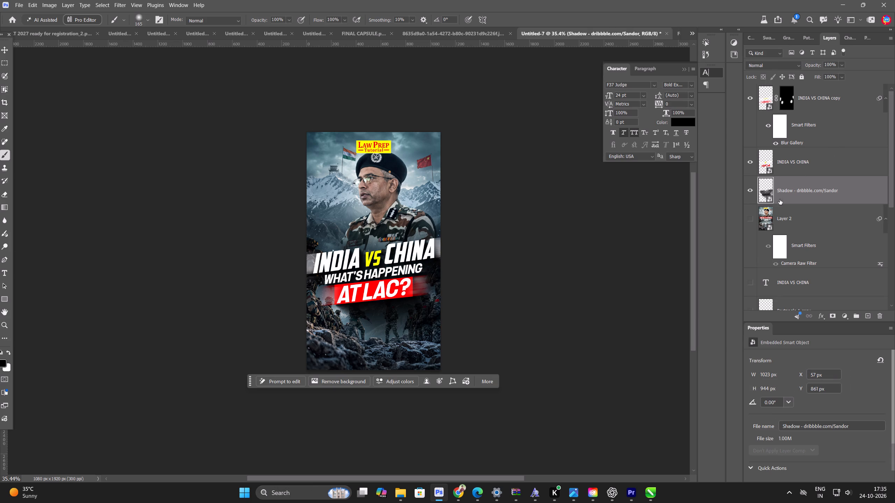
# Hide the blurred title copy and set the title's shadow layer to Multiply at 49% opacity.
pyautogui.click(749, 93)
pyautogui.click(765, 67)
pyautogui.click(766, 104)
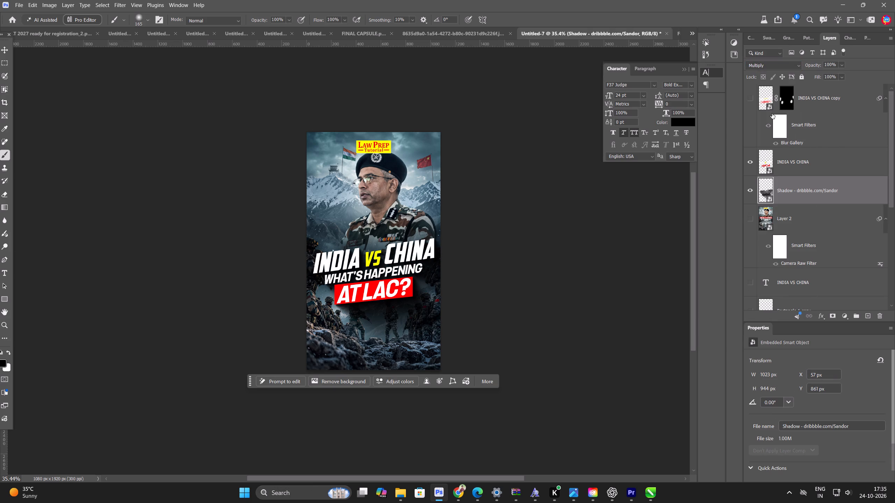
pyautogui.moveTo(810, 65); pyautogui.dragTo(785, 70)
pyautogui.moveTo(785, 70); pyautogui.dragTo(788, 72)
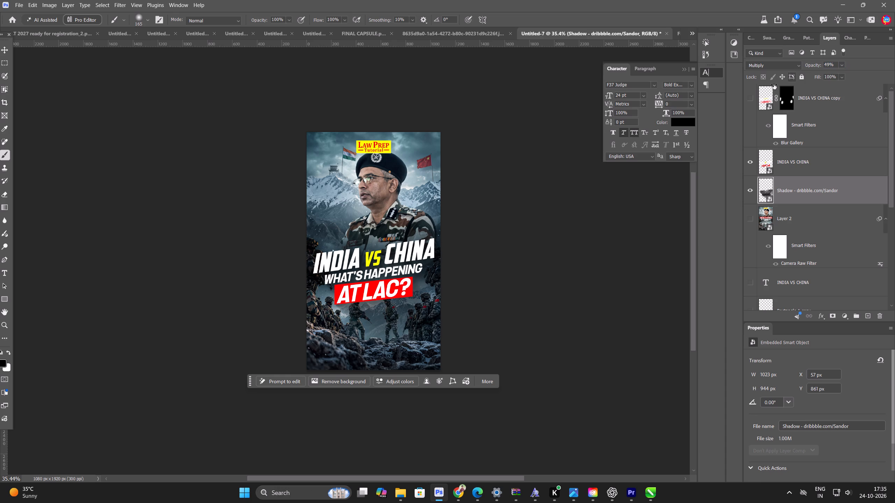
# Stamp all visible layers into a merged layer above the INDIA VS CHINA title and convert it to a smart object.
pyautogui.click(4, 45)
pyautogui.click(95, 123)
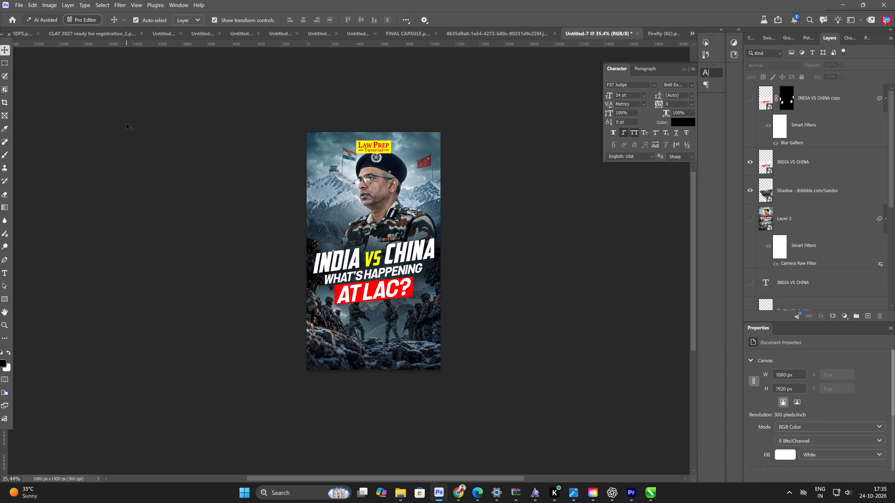
pyautogui.hotkey('ctrl', '0')
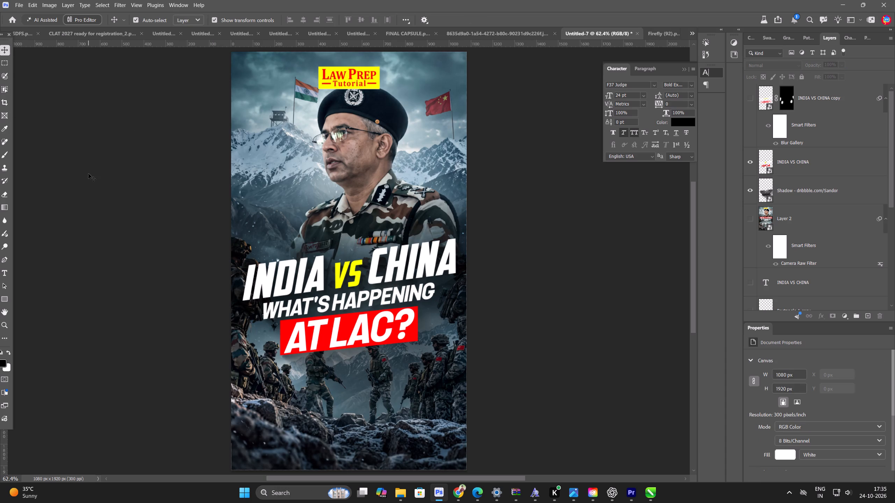
pyautogui.hotkey('ctrl', 'alt', 'a')
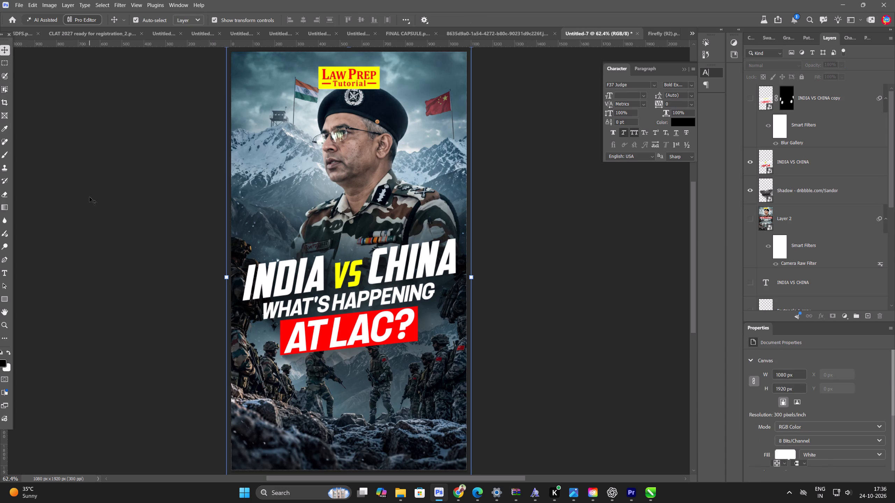
pyautogui.hotkey('ctrl', 'alt', 'shift', 'e')
pyautogui.keyDown('ctrl'); pyautogui.click(824, 101); pyautogui.keyUp('ctrl')
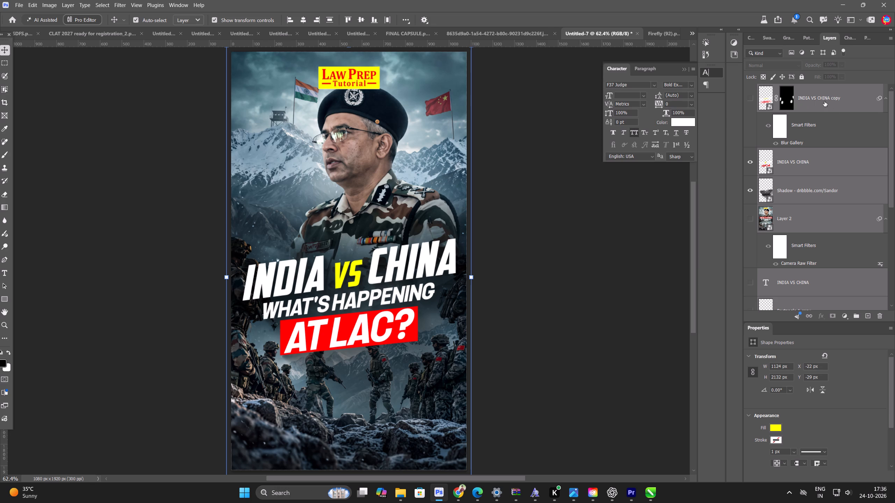
pyautogui.hotkey('ctrl', 'alt', 'shift', 'e')
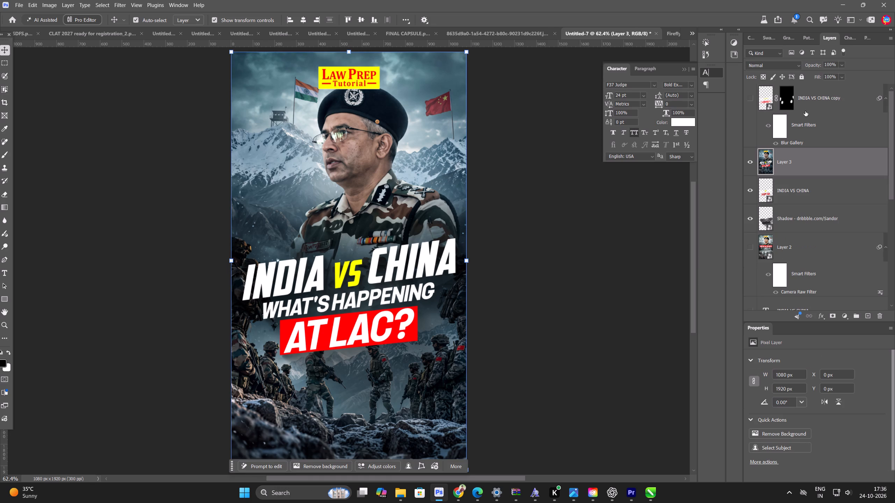
pyautogui.hotkey('ctrl', 'alt', 'q')
# Open the merged smart object in the Camera Raw filter and choose the TONE user preset.
pyautogui.hotkey('ctrl', 'shift', 'a')
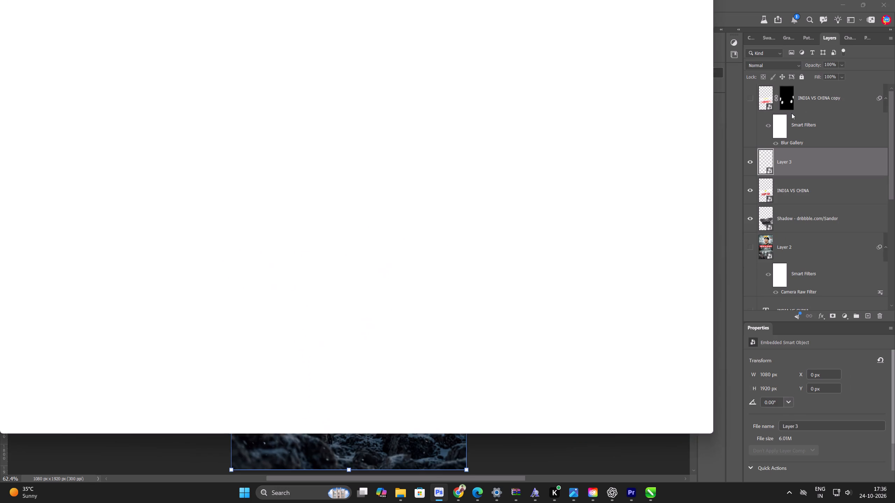
pyautogui.click(890, 99)
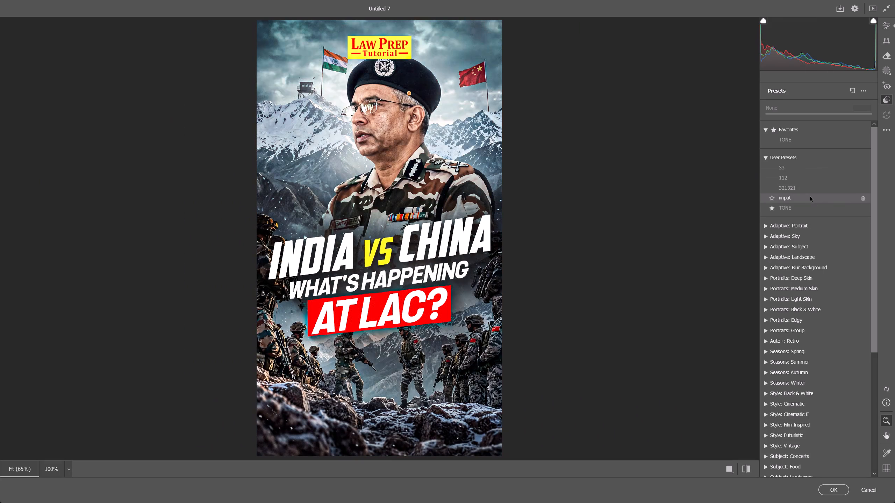
pyautogui.click(806, 212)
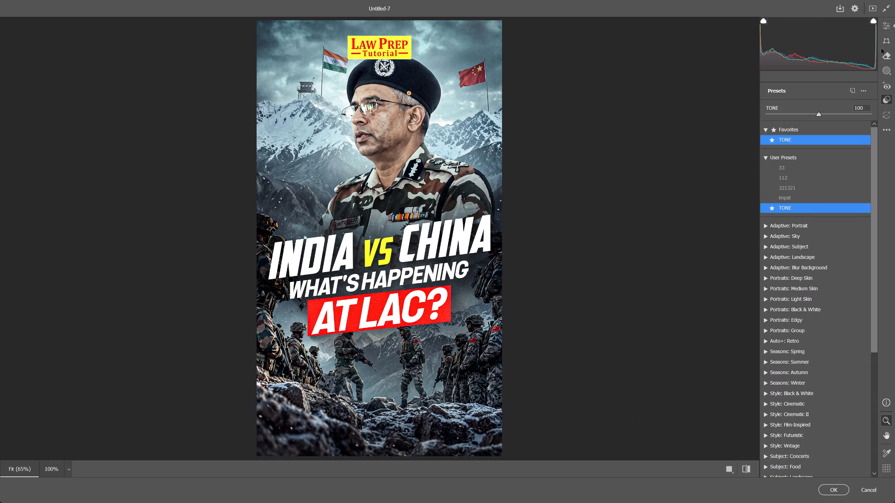
# Set Camera Raw grain to 14, texture to +29, clarity to +16 and exposure to +0.55.
pyautogui.click(887, 25)
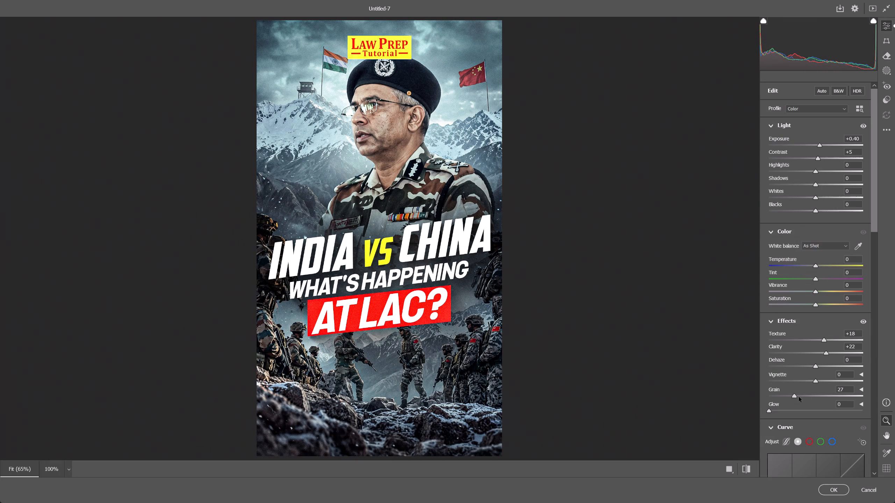
pyautogui.moveTo(796, 397); pyautogui.dragTo(784, 400)
pyautogui.moveTo(834, 340); pyautogui.dragTo(829, 345)
pyautogui.click(829, 353)
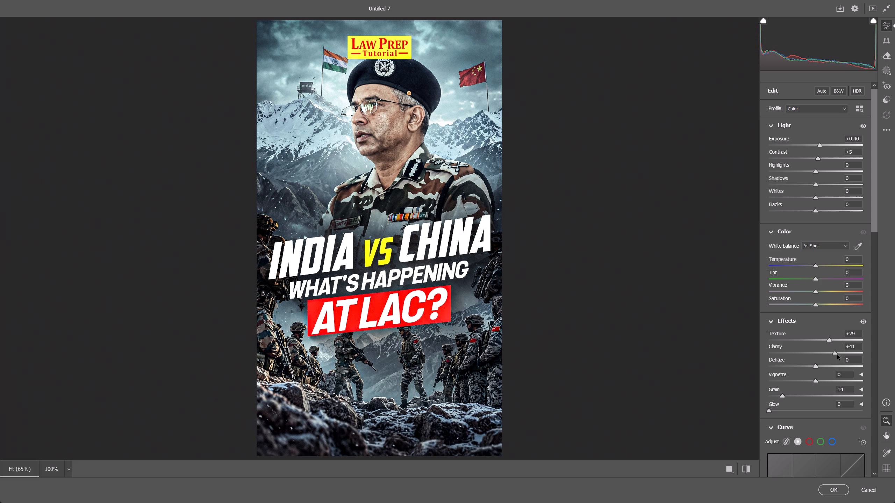
pyautogui.click(822, 145)
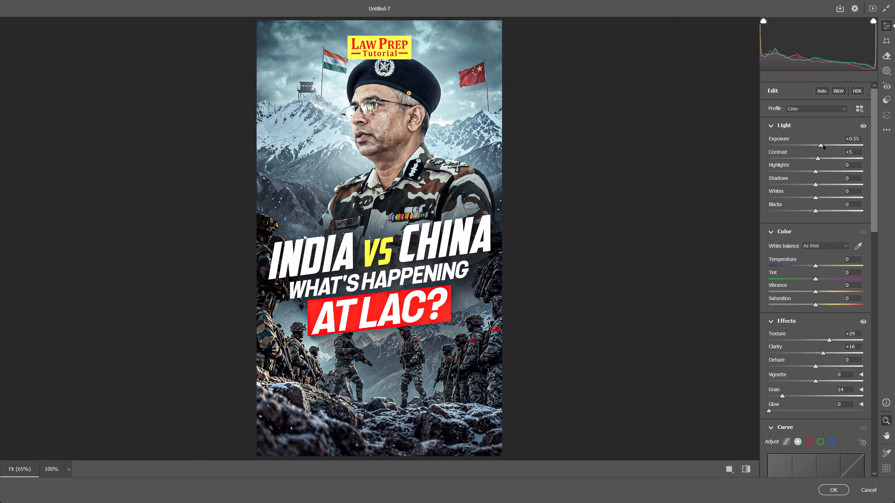
# Adjust the highlights tint in Color Grading and apply the Camera Raw filter to the merged poster.
pyautogui.scroll(-6, 826, 212)
pyautogui.scroll(-5, 805, 291)
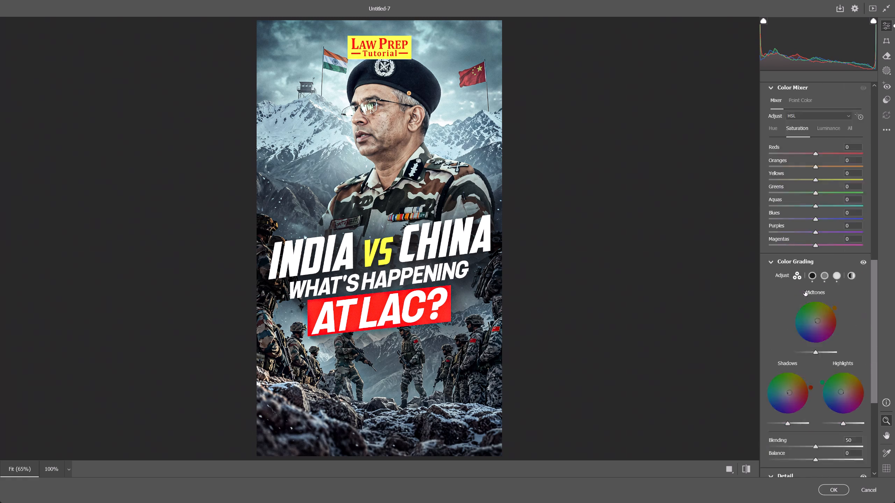
pyautogui.scroll(-5, 805, 291)
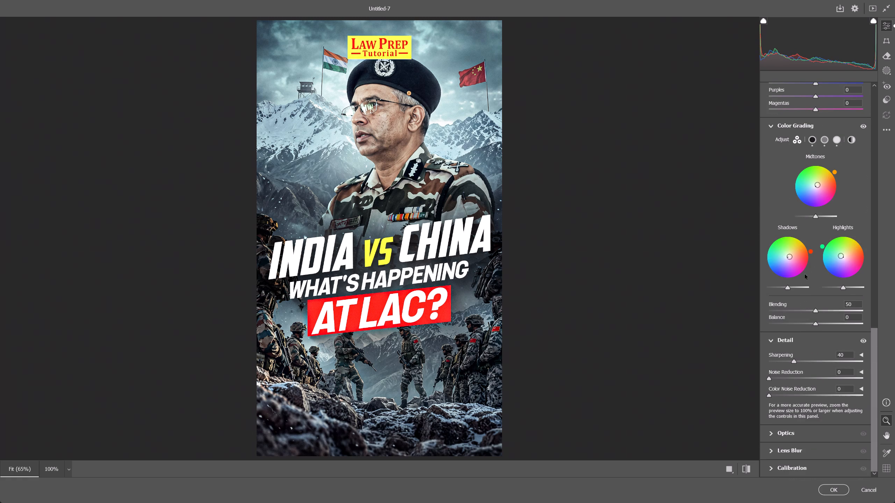
pyautogui.click(841, 254)
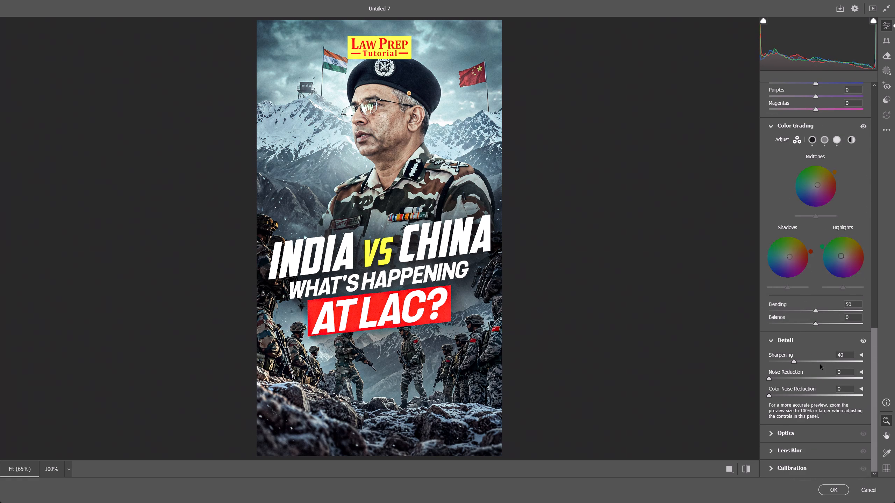
pyautogui.press('Return')
# Save a JPEG copy of the poster named 8 in the 24-10 folder at quality 12, progressive.
pyautogui.hotkey('ctrl', 'alt', 's')
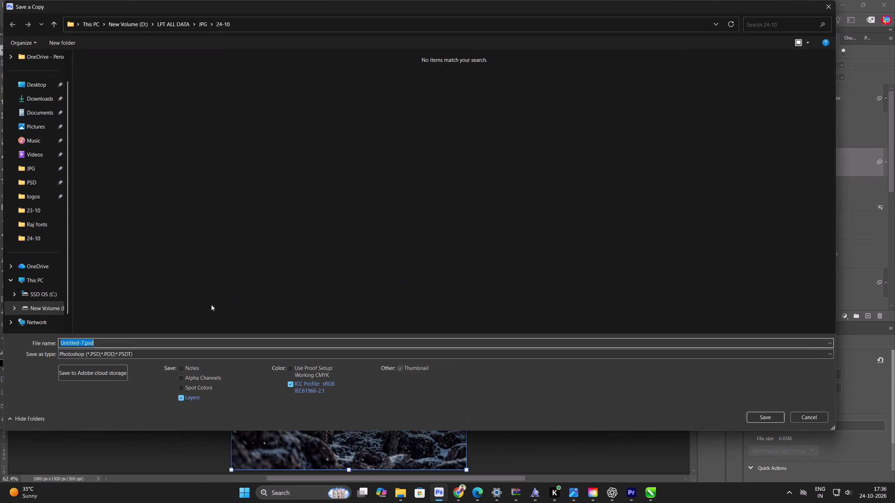
pyautogui.click(129, 355)
pyautogui.click(184, 231)
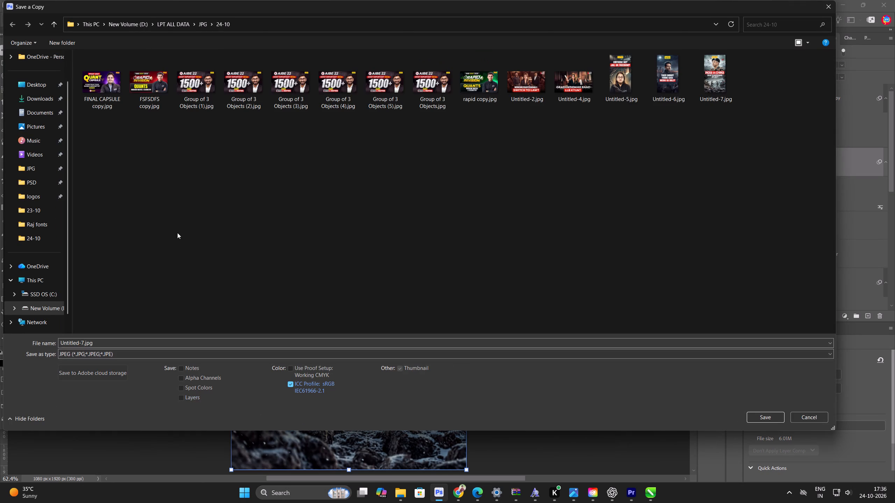
pyautogui.click(40, 238)
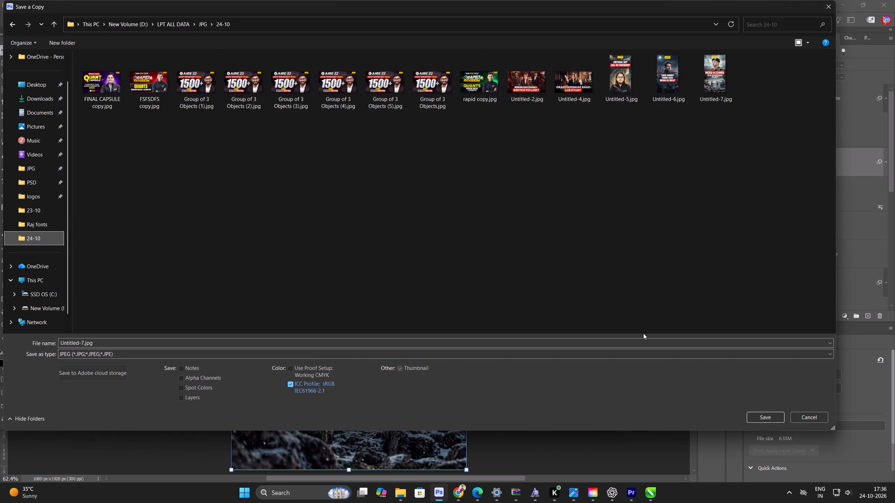
pyautogui.click(637, 344)
pyautogui.press('8')
pyautogui.press('Return')
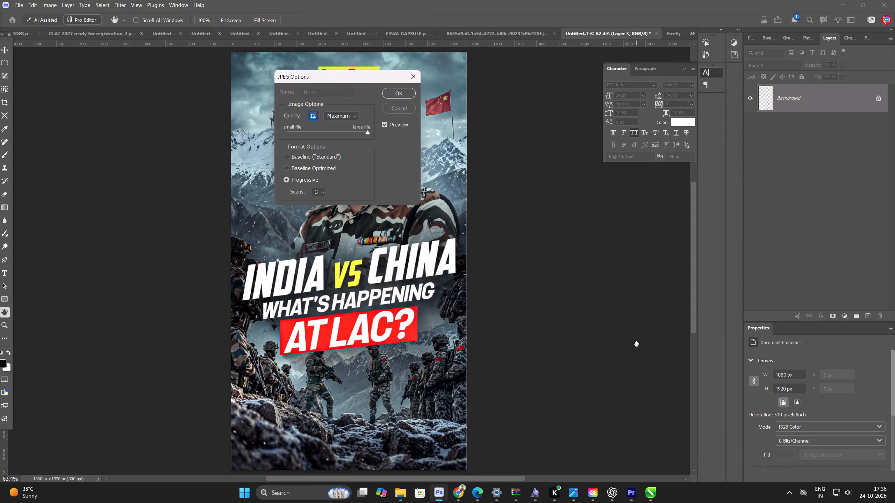
pyautogui.press('Return')
# Switch to the Chrome browser.
pyautogui.hotkey('alt', 'Tab')
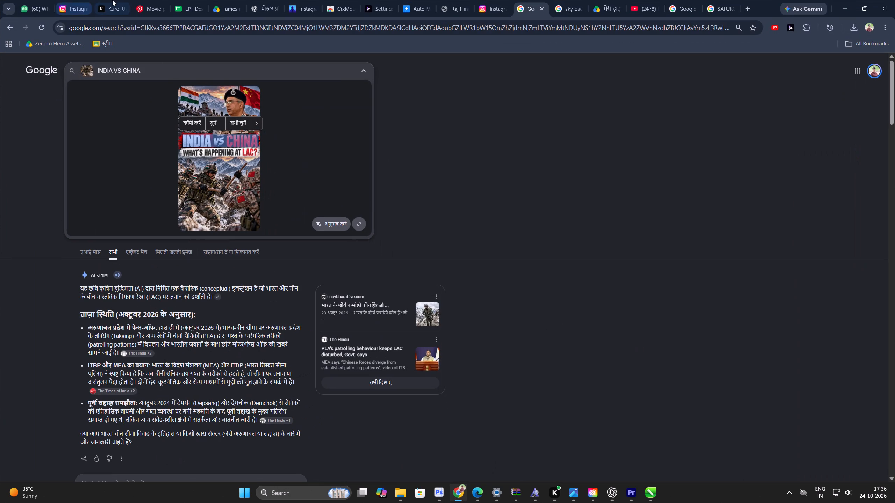